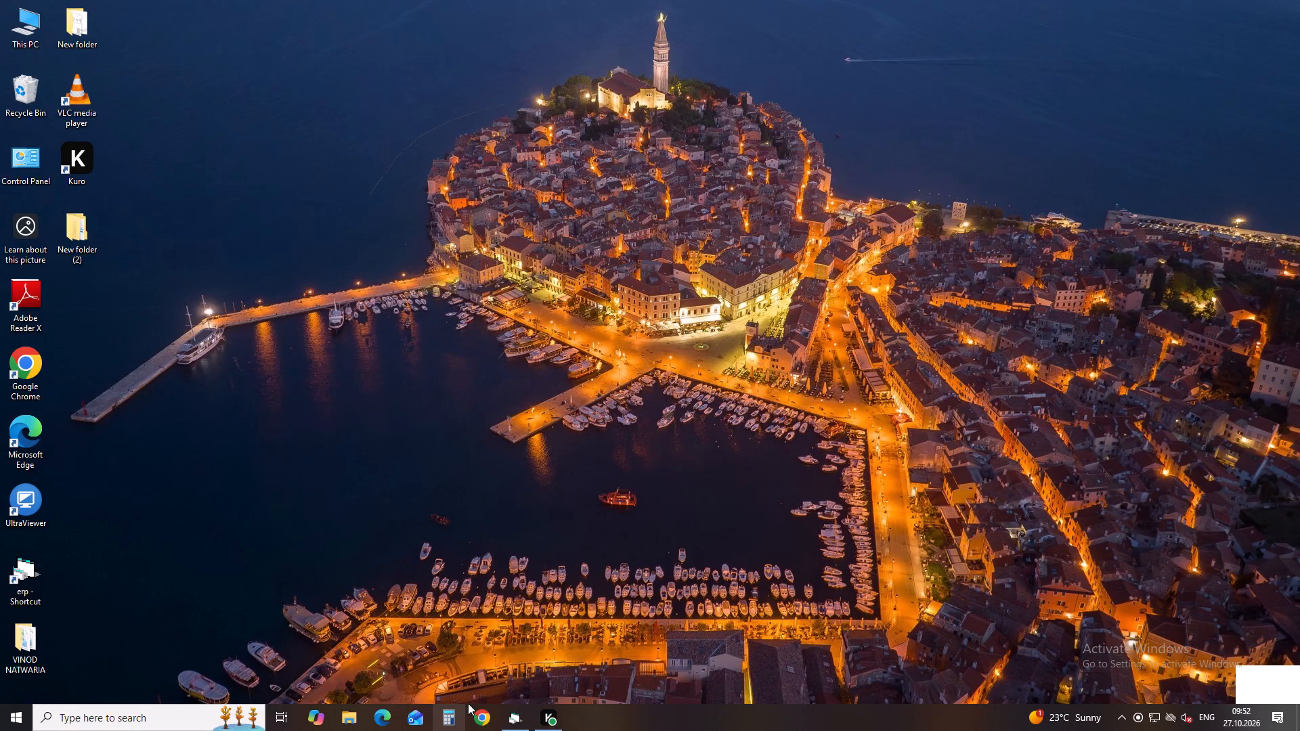
# Switch to AutoFast ERP and start a new second-operation Item Issue to Machine (IInd Opr) entry.
pyautogui.click(509, 713)
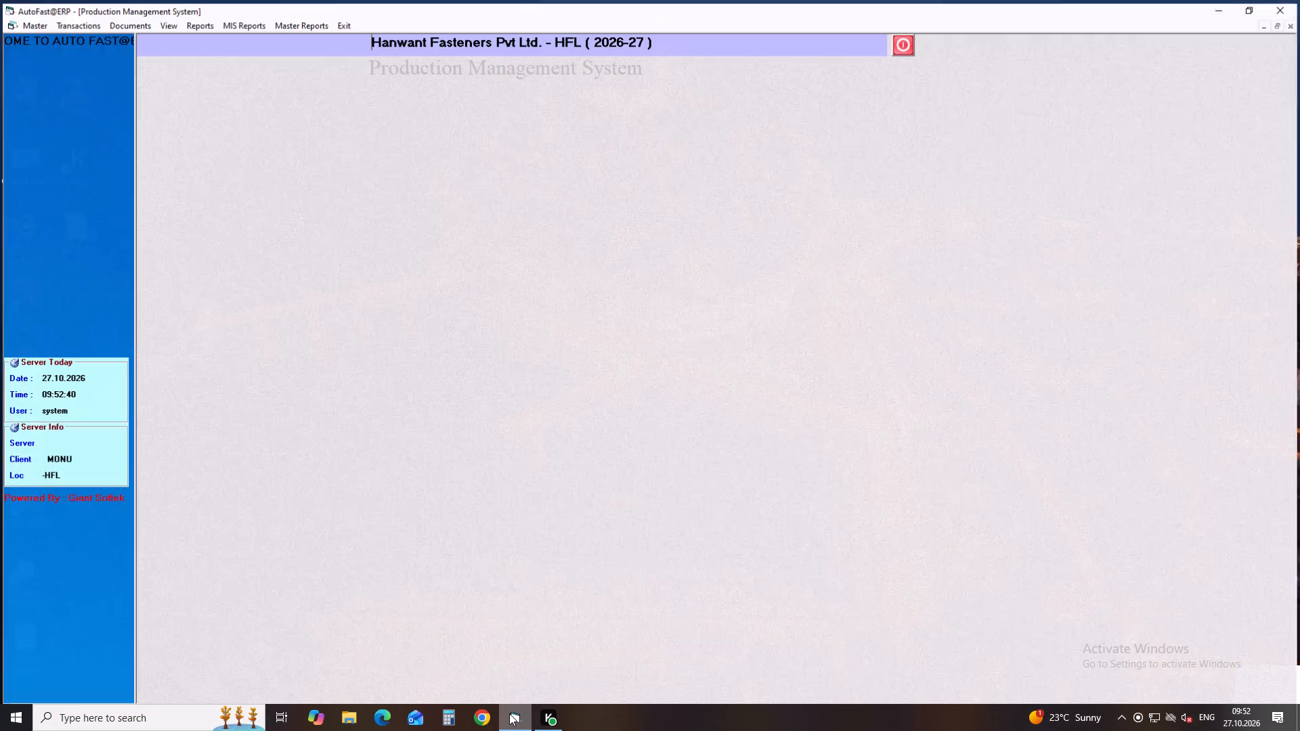
pyautogui.click(74, 24)
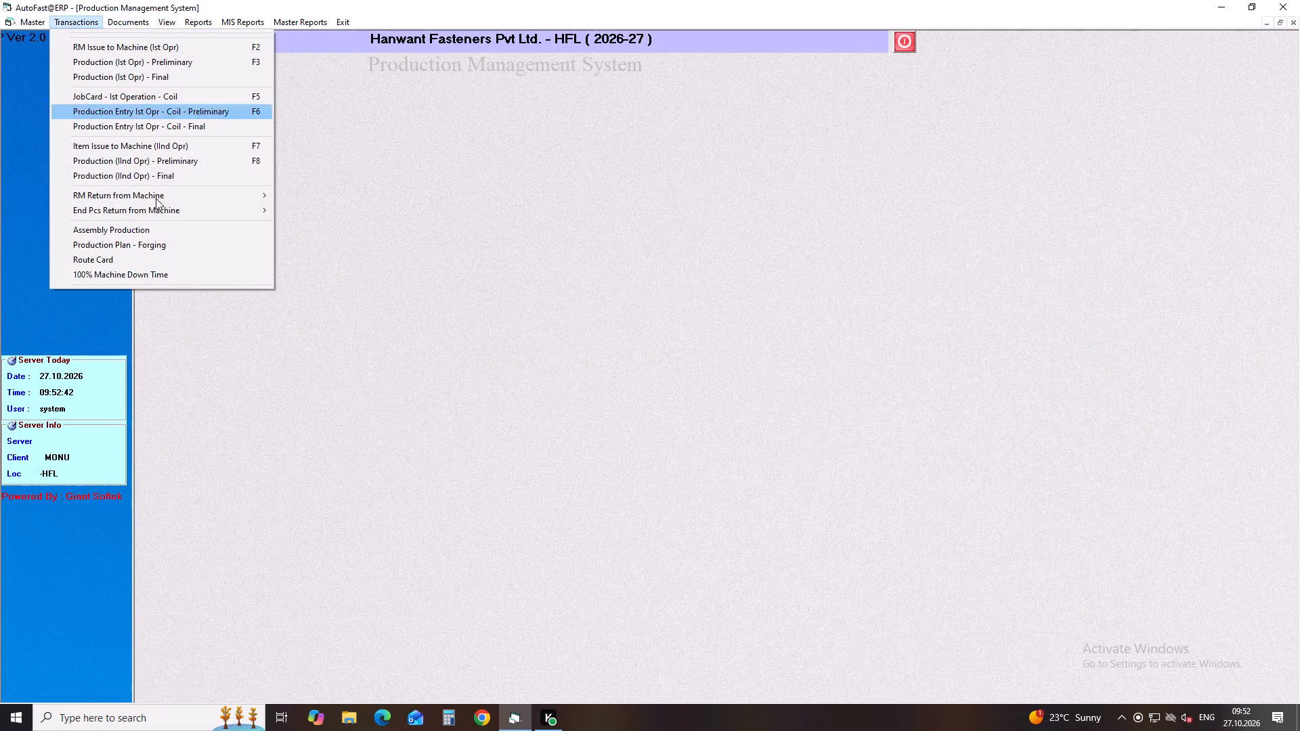
pyautogui.click(262, 147)
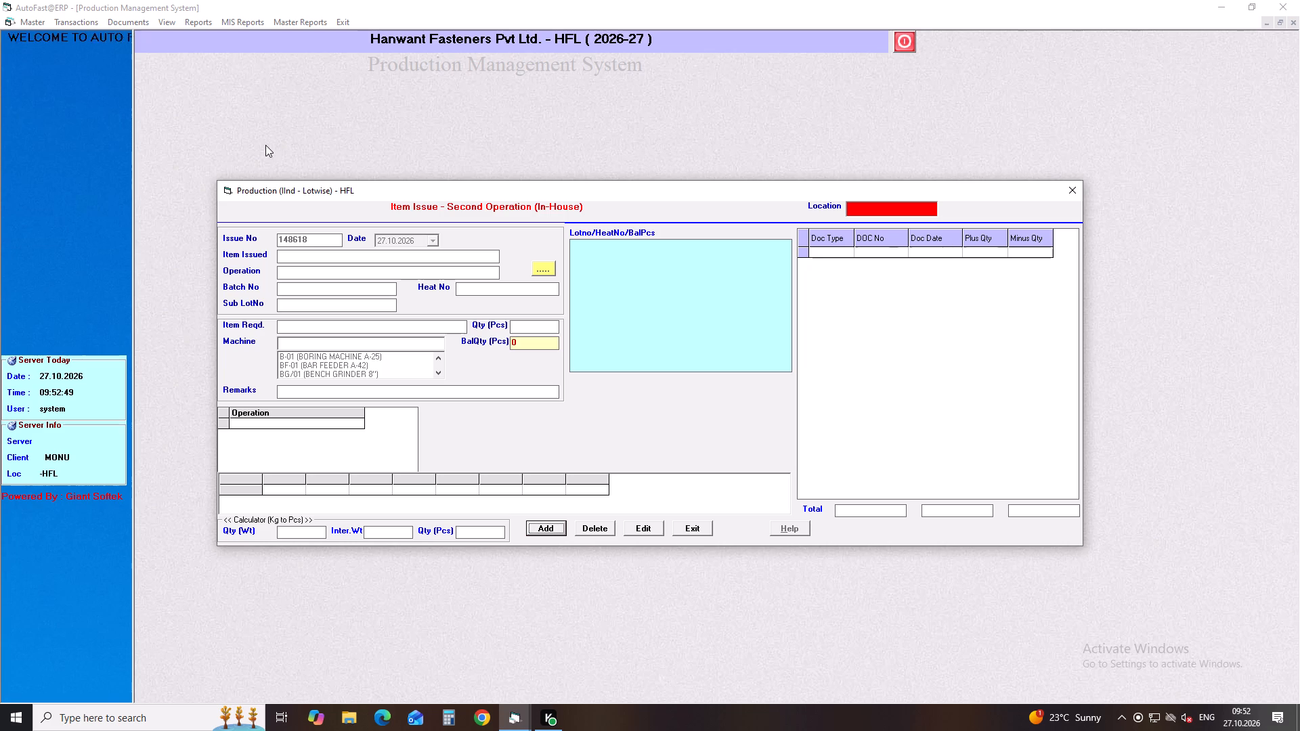
pyautogui.press('Return')
pyautogui.press('Return')
pyautogui.press('Return')
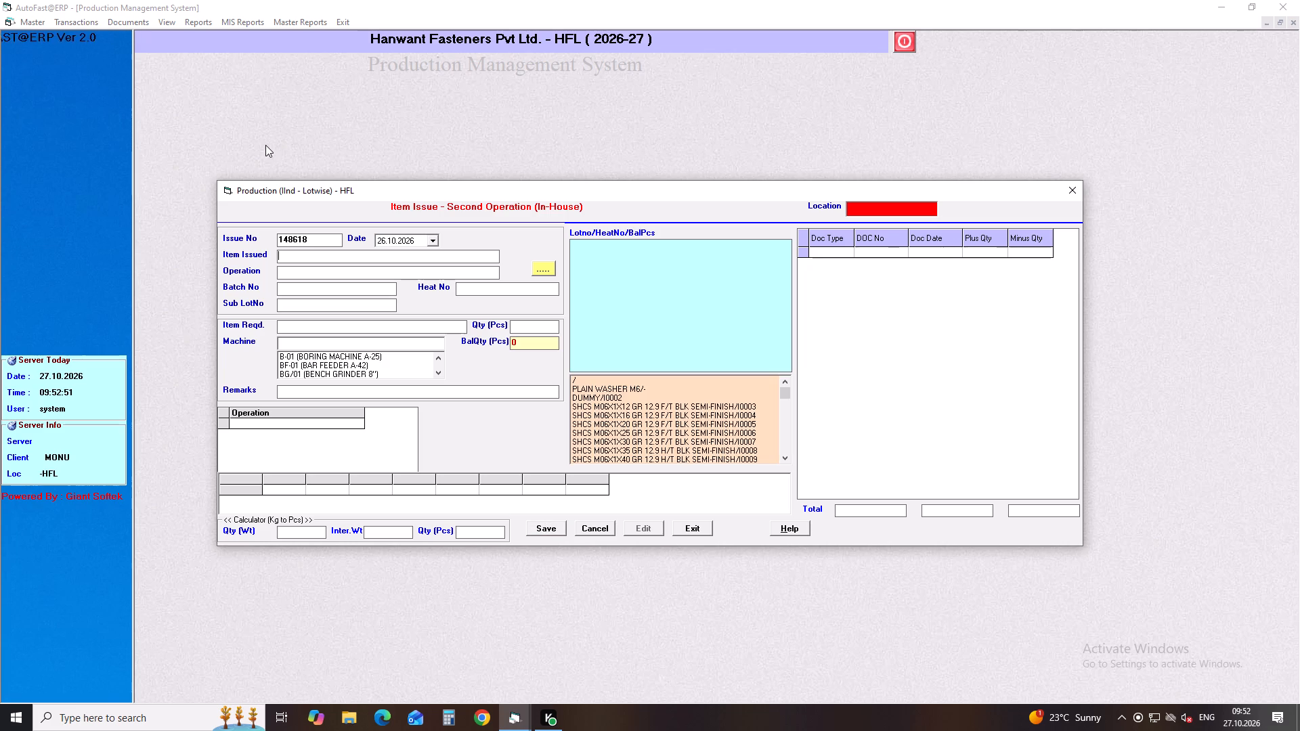
# Set the issued item to BOLT M8 X 1.25 X 53.50/I0263, using it as the required item too.
pyautogui.write('BOLT M')
pyautogui.press('space')
pyautogui.press('BackSpace')
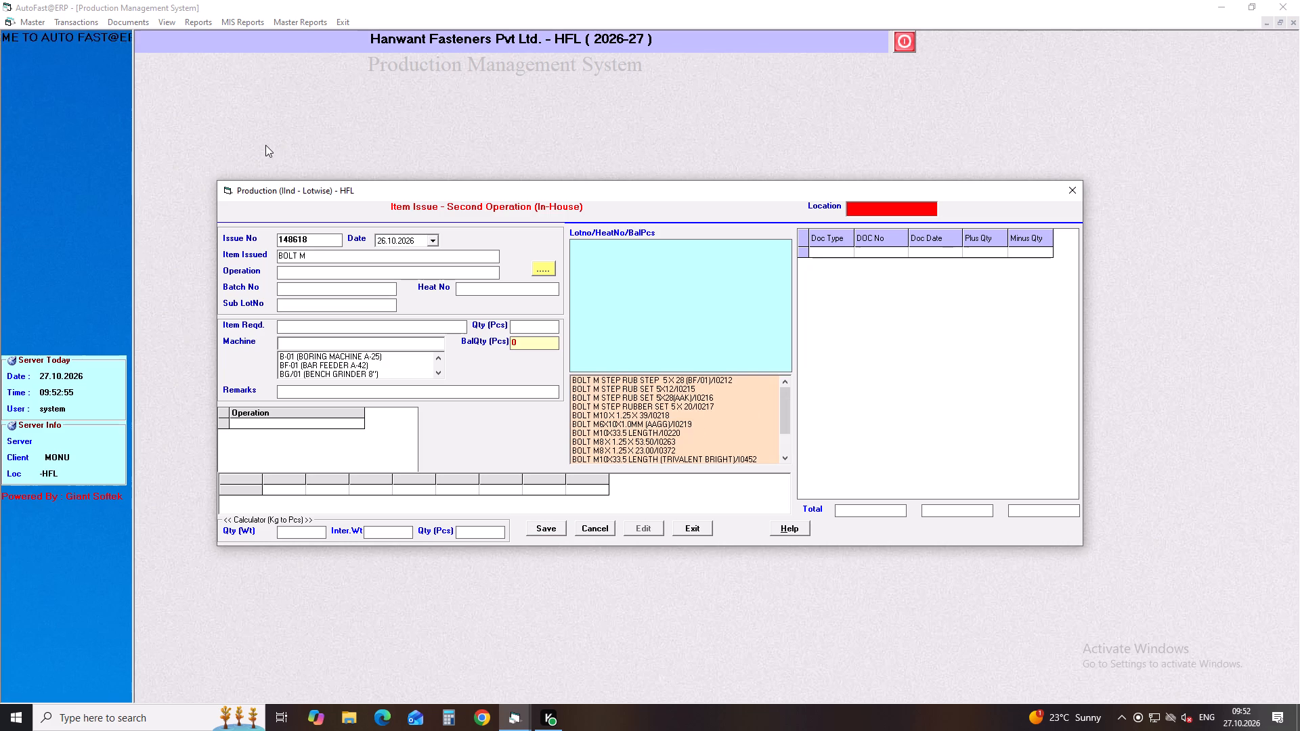
pyautogui.press('8')
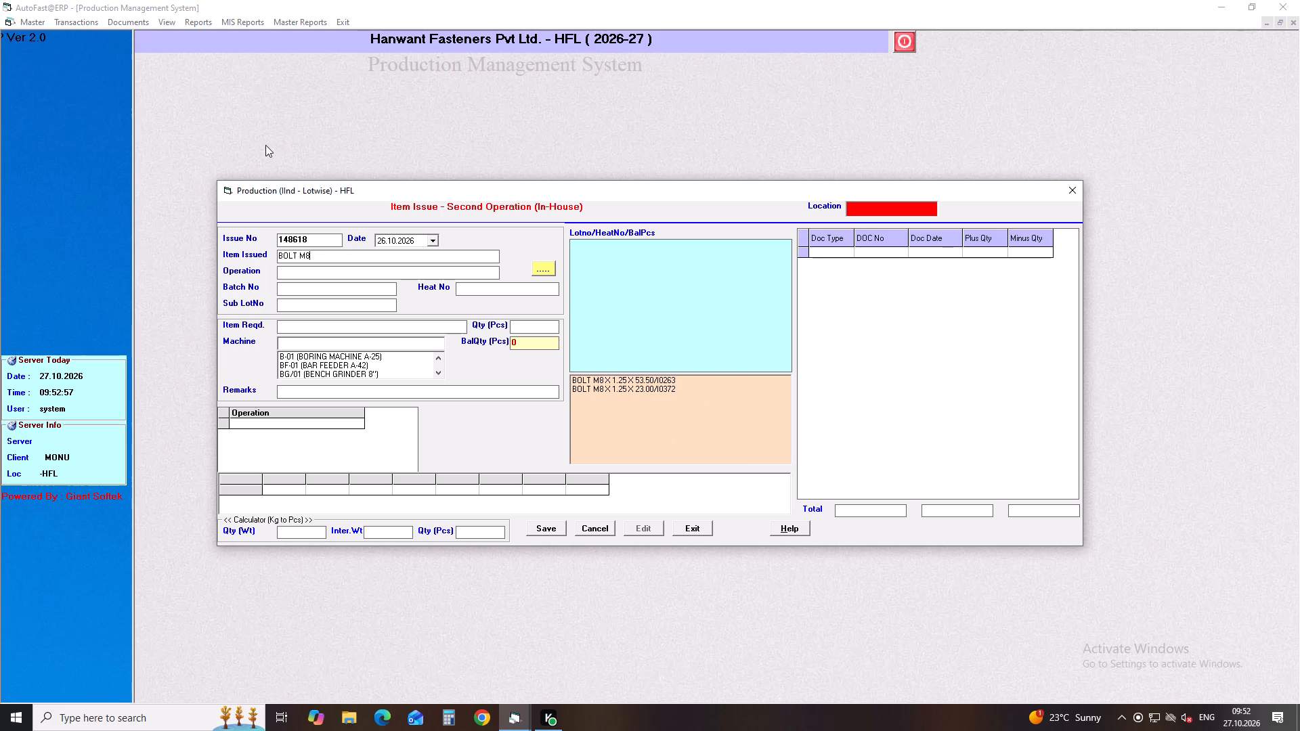
pyautogui.press('Down')
pyautogui.press('Down')
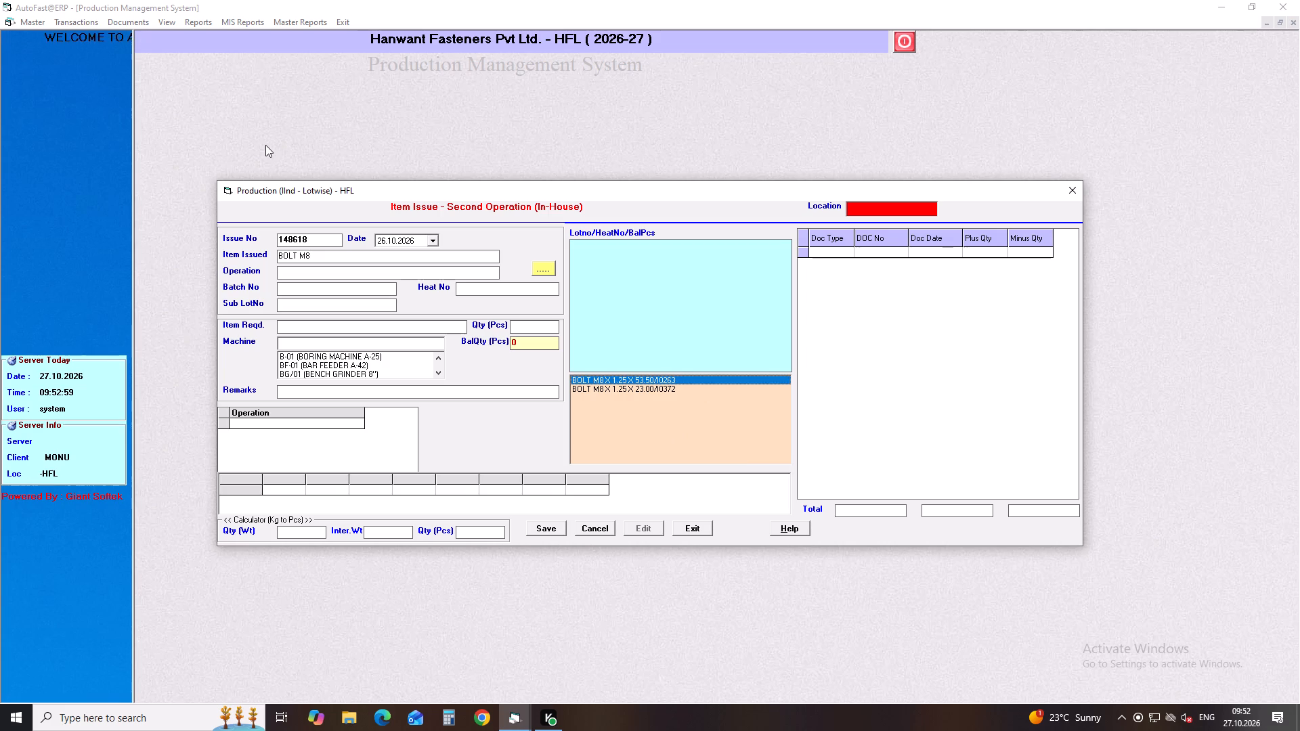
pyautogui.press('Return')
pyautogui.press('Return')
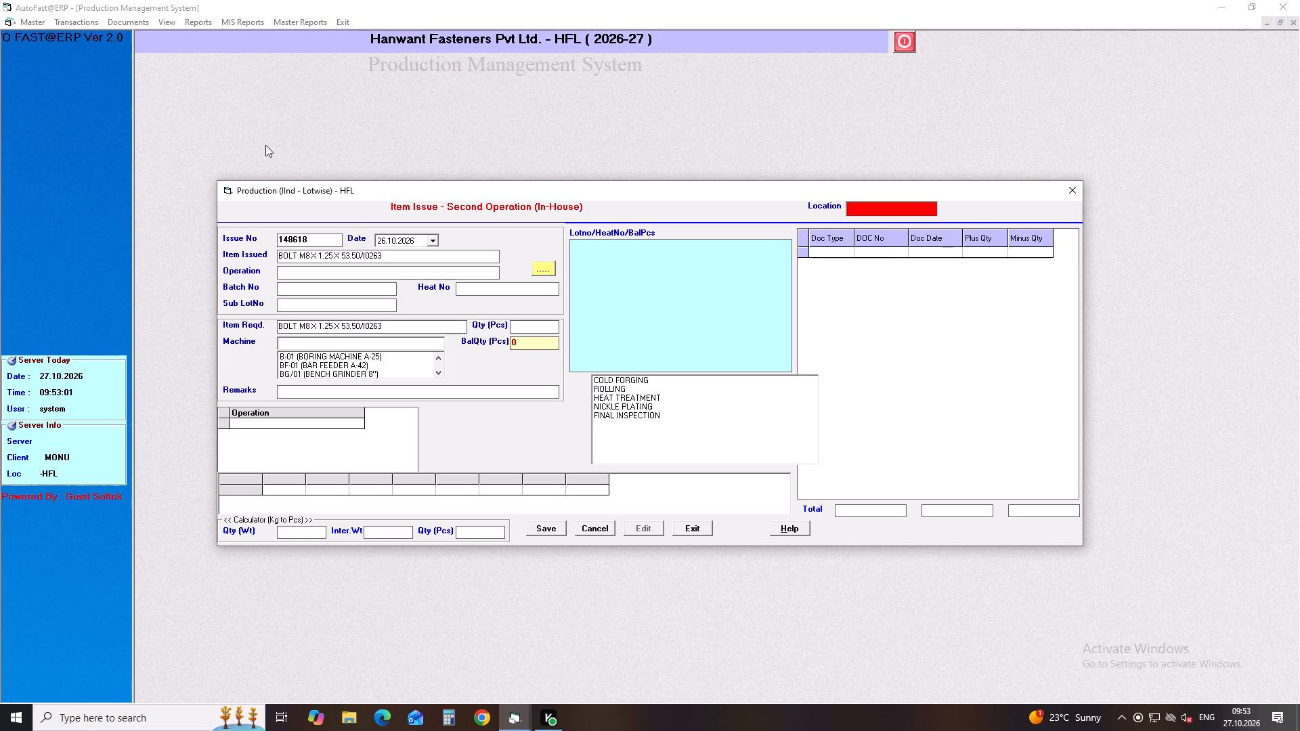
# Choose the ROLLING operation and select lot 00508226JP01 with heat number B83643.
pyautogui.press('Down')
pyautogui.press('Down')
pyautogui.press('Down')
pyautogui.press('Return')
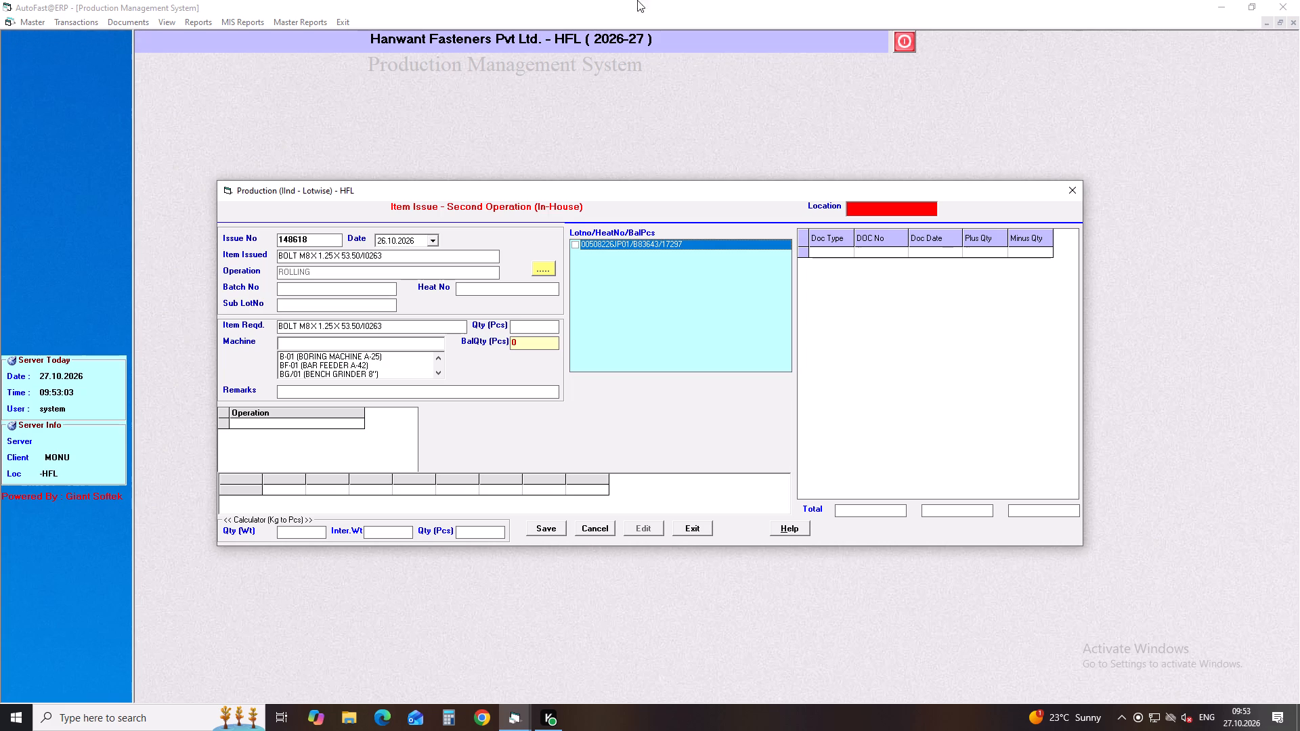
pyautogui.click(576, 245)
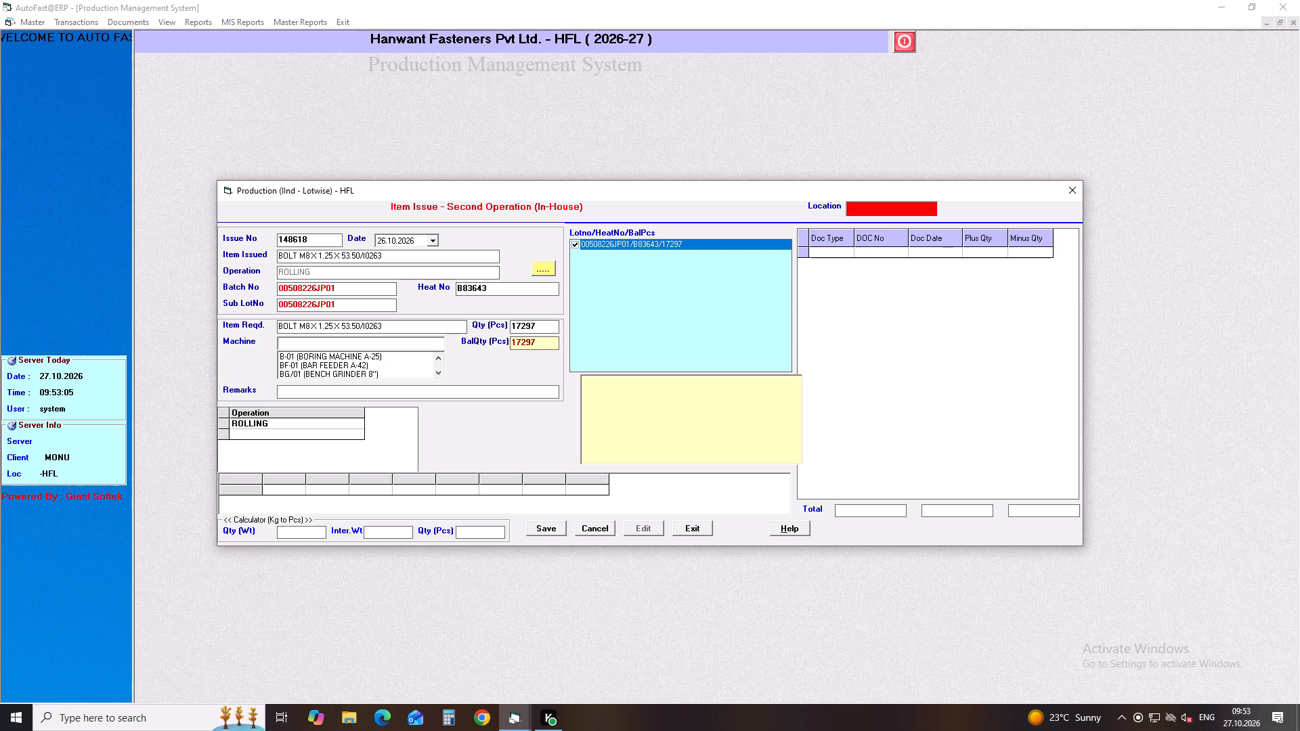
# Set the issue quantity to 13170 pieces.
pyautogui.moveTo(553, 322); pyautogui.dragTo(464, 327)
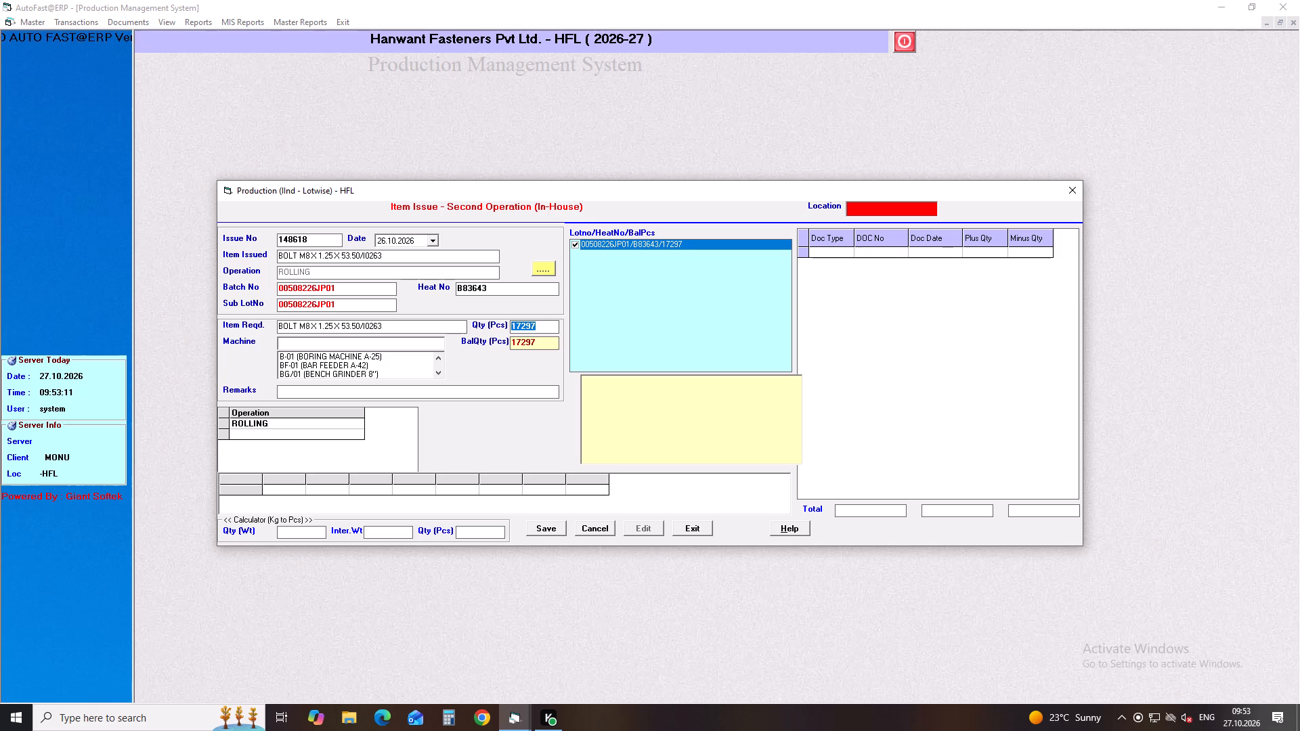
pyautogui.write('9.5')
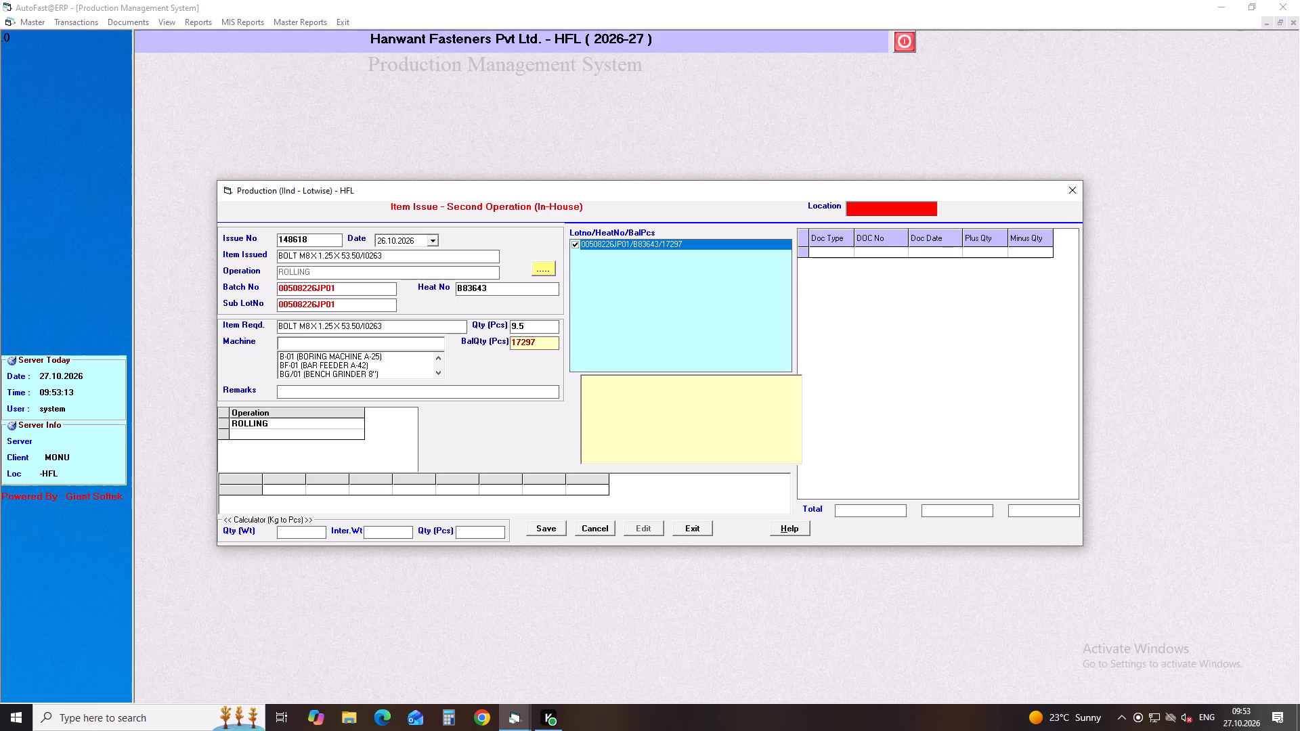
pyautogui.press('BackSpace')
pyautogui.press('BackSpace')
pyautogui.press('BackSpace')
pyautogui.press('BackSpace')
pyautogui.press('BackSpace')
pyautogui.press('BackSpace')
pyautogui.press('BackSpace')
pyautogui.press('BackSpace')
pyautogui.press('BackSpace')
pyautogui.press('BackSpace')
pyautogui.press('BackSpace')
pyautogui.press('BackSpace')
pyautogui.press('BackSpace')
pyautogui.press('BackSpace')
pyautogui.press('BackSpace')
pyautogui.press('BackSpace')
pyautogui.press('BackSpace')
pyautogui.press('BackSpace')
pyautogui.press('BackSpace')
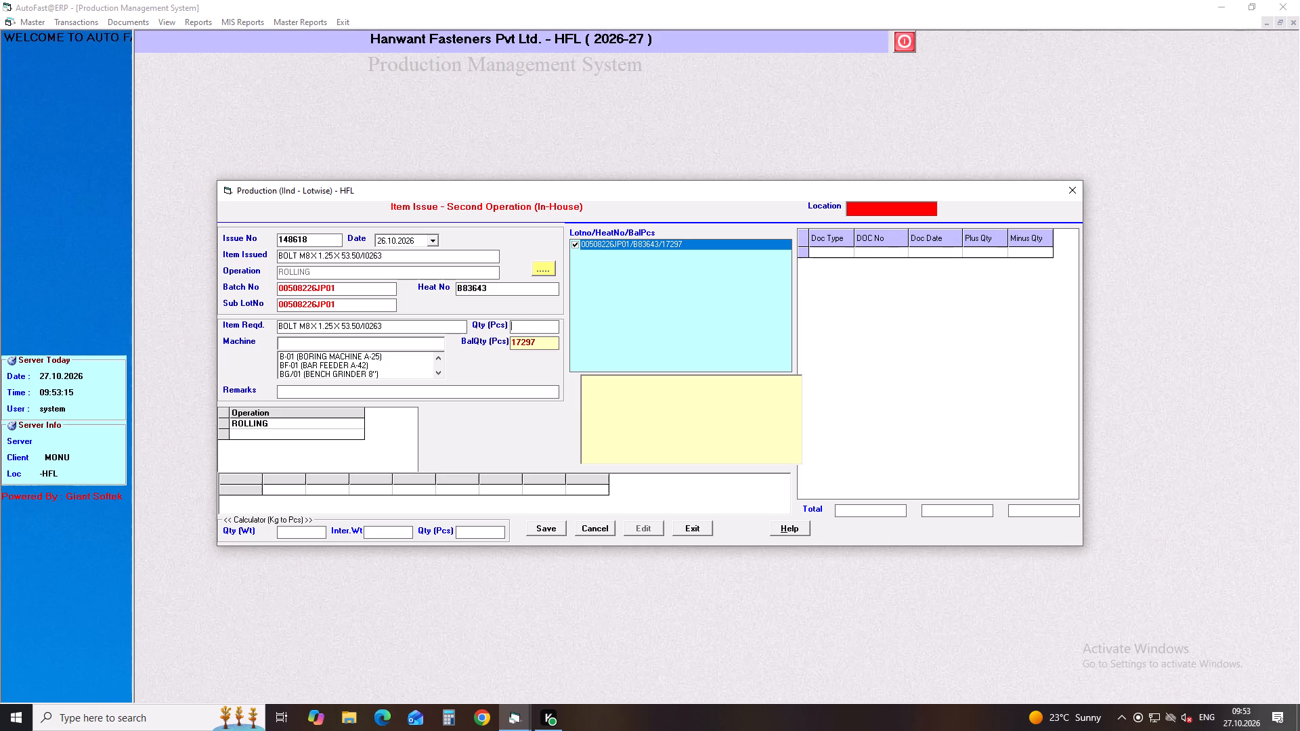
pyautogui.write('13170')
pyautogui.press('Return')
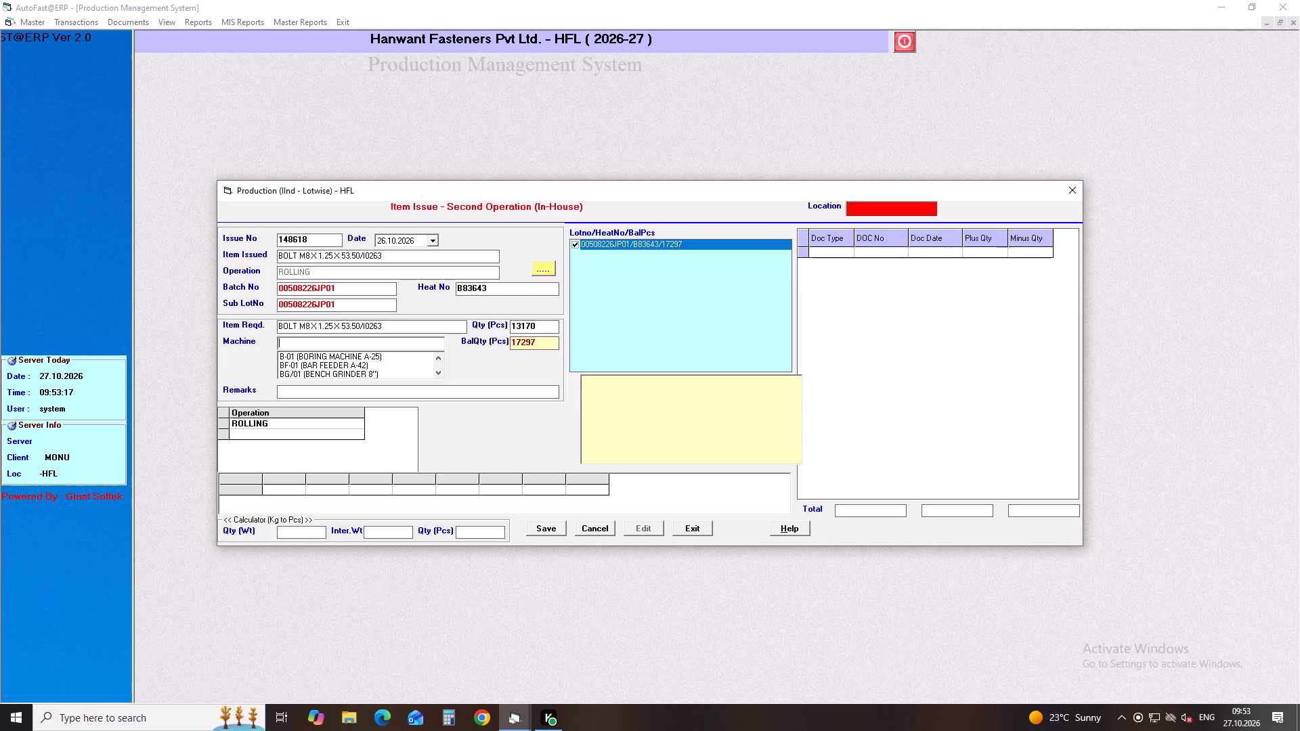
# Assign machine TRM-1 (ROLLING 1/2") and save the item issue entry.
pyautogui.write('TRM')
pyautogui.press('Down')
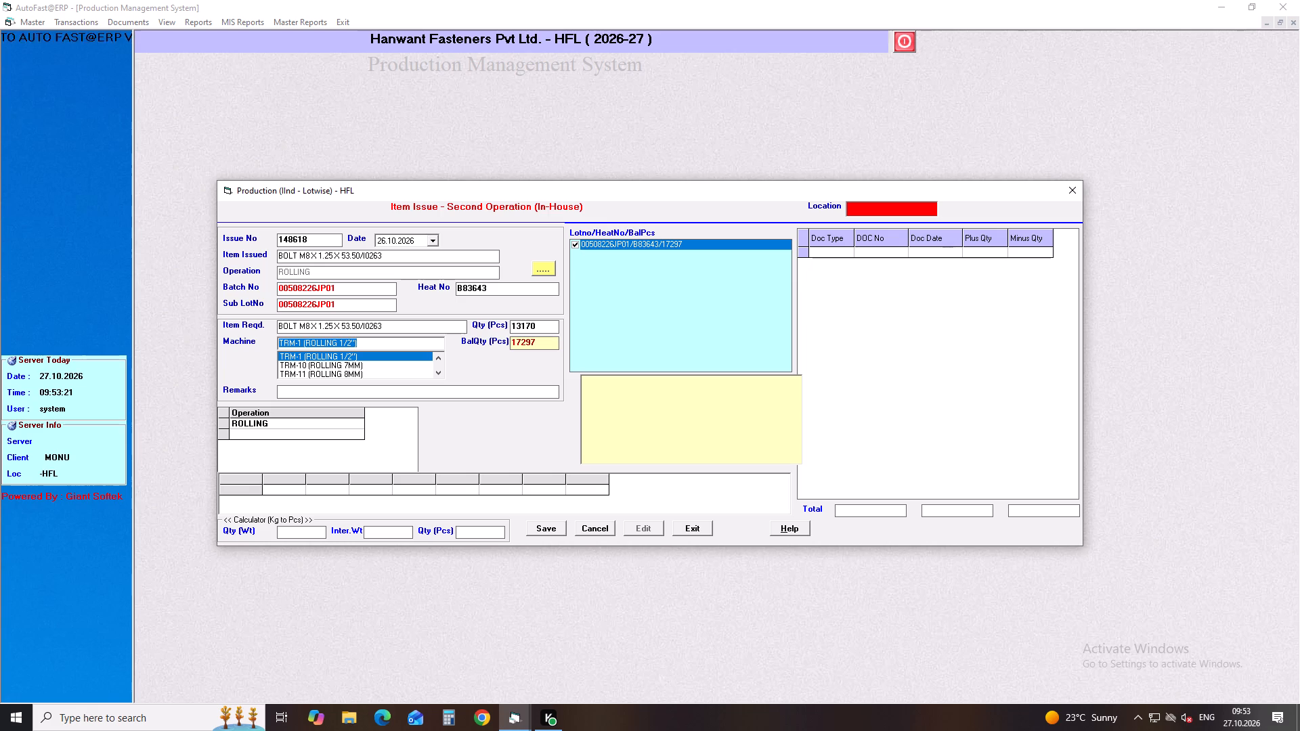
pyautogui.press('Return')
pyautogui.press('Return')
pyautogui.press('Return')
pyautogui.press('Return')
pyautogui.press('Return')
pyautogui.press('Return')
pyautogui.press('Return')
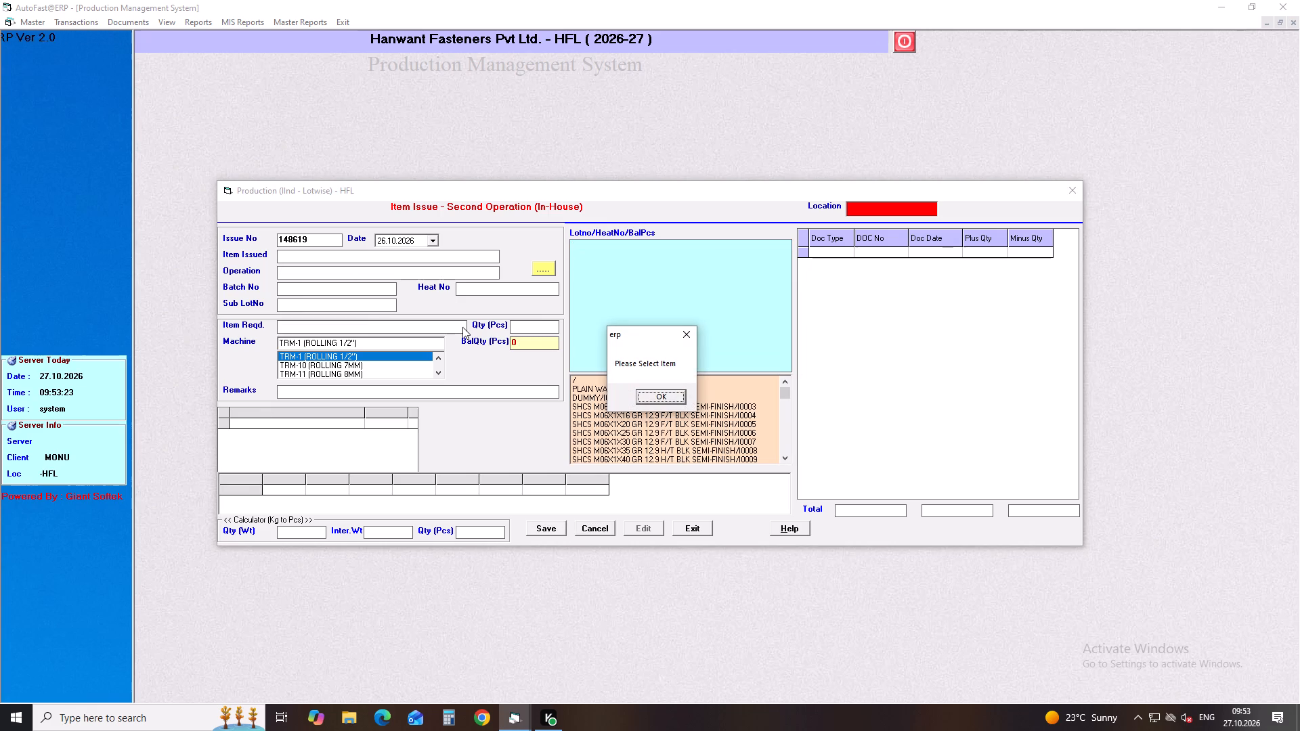
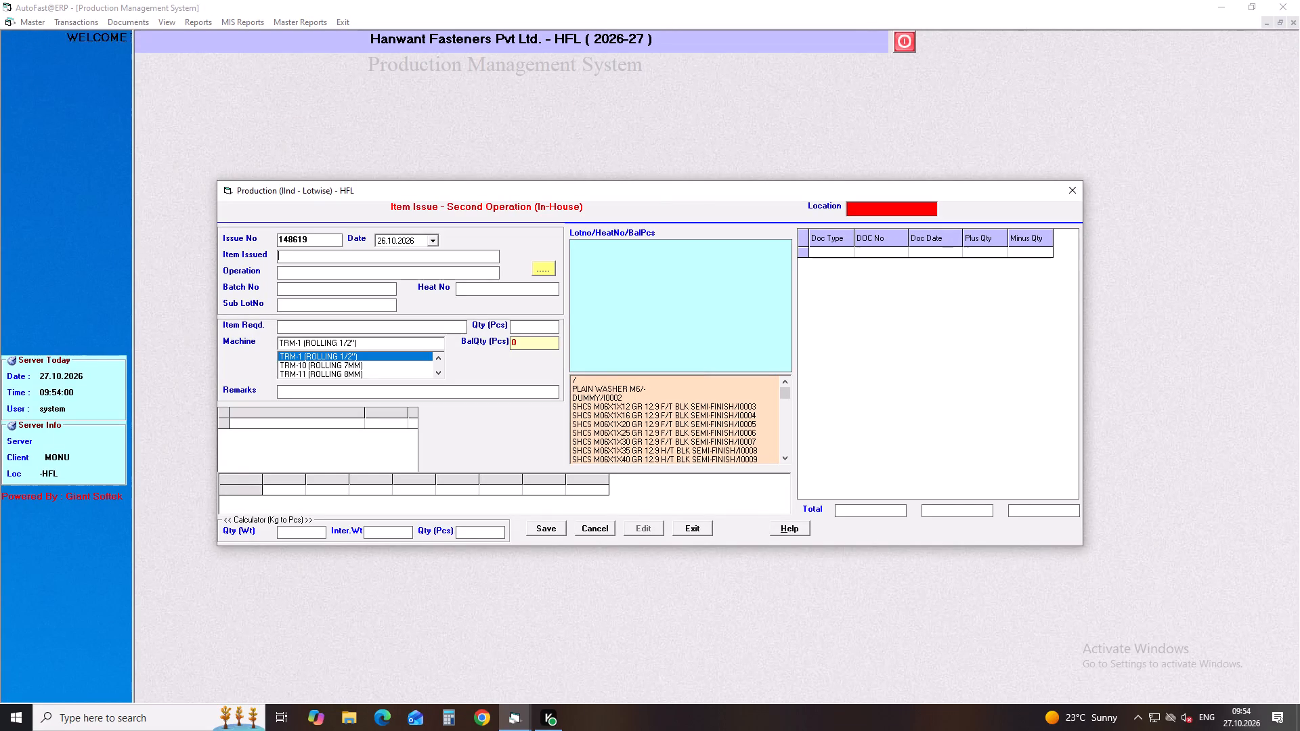
# Set the issued item to SPECIAL BOLT FLANGE 6 X 25/I0183, using it as the required item too.
pyautogui.write('SP')
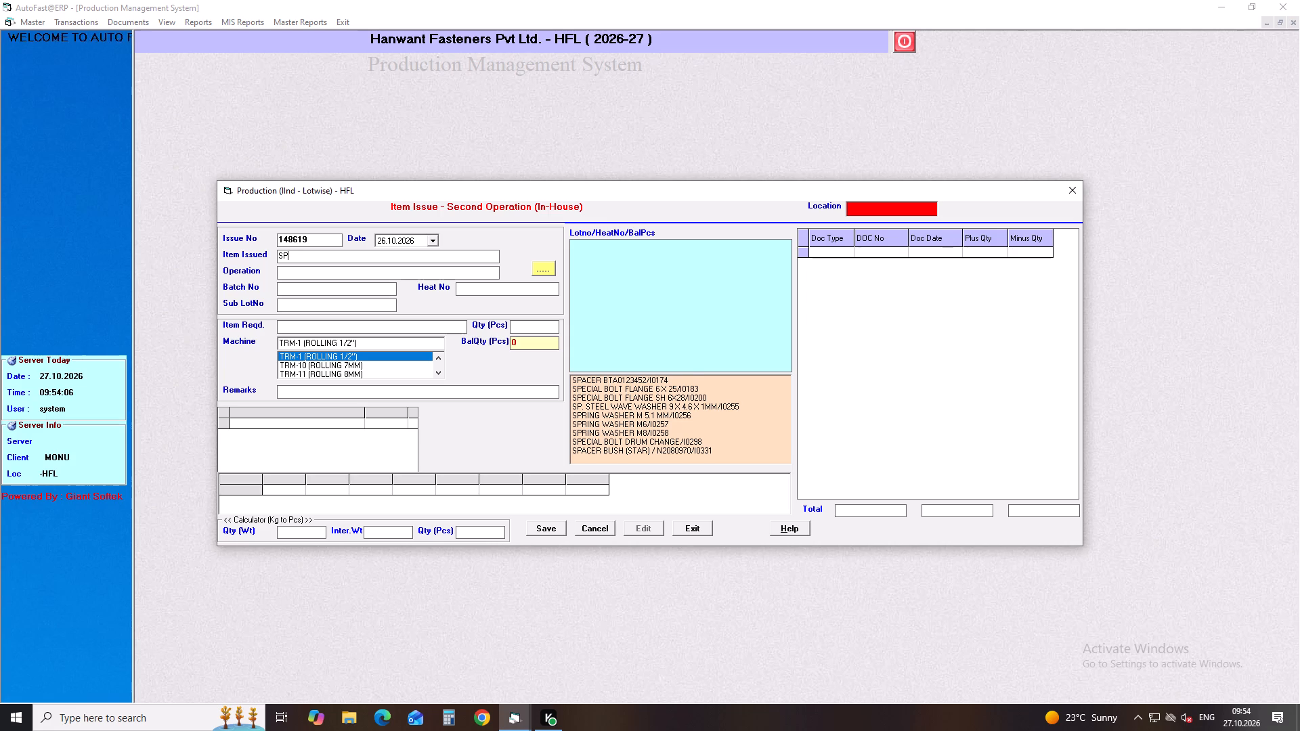
pyautogui.press('e')
pyautogui.press('Down')
pyautogui.press('Down')
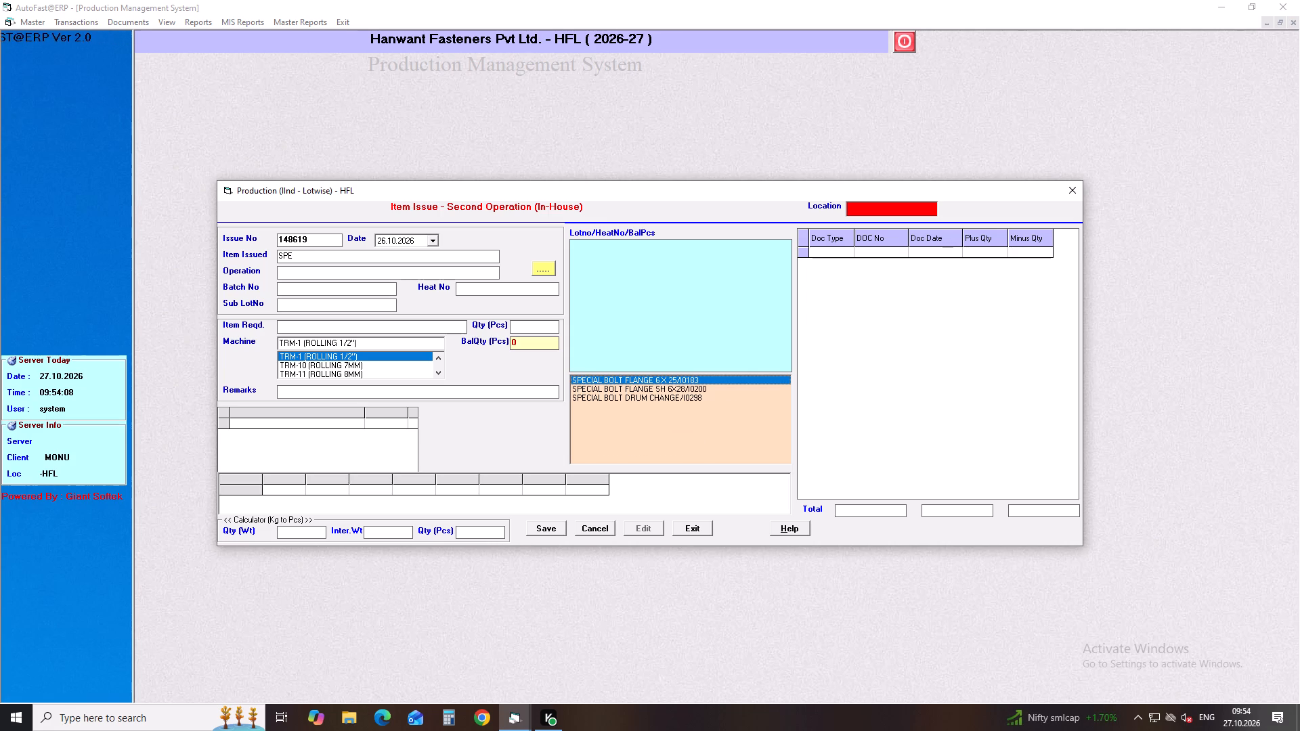
pyautogui.press('Return')
pyautogui.press('Return')
# Choose the ROLLING operation and select lot 00498926JP01 with heat number F63519.
pyautogui.press('Down')
pyautogui.press('Down')
pyautogui.press('Down')
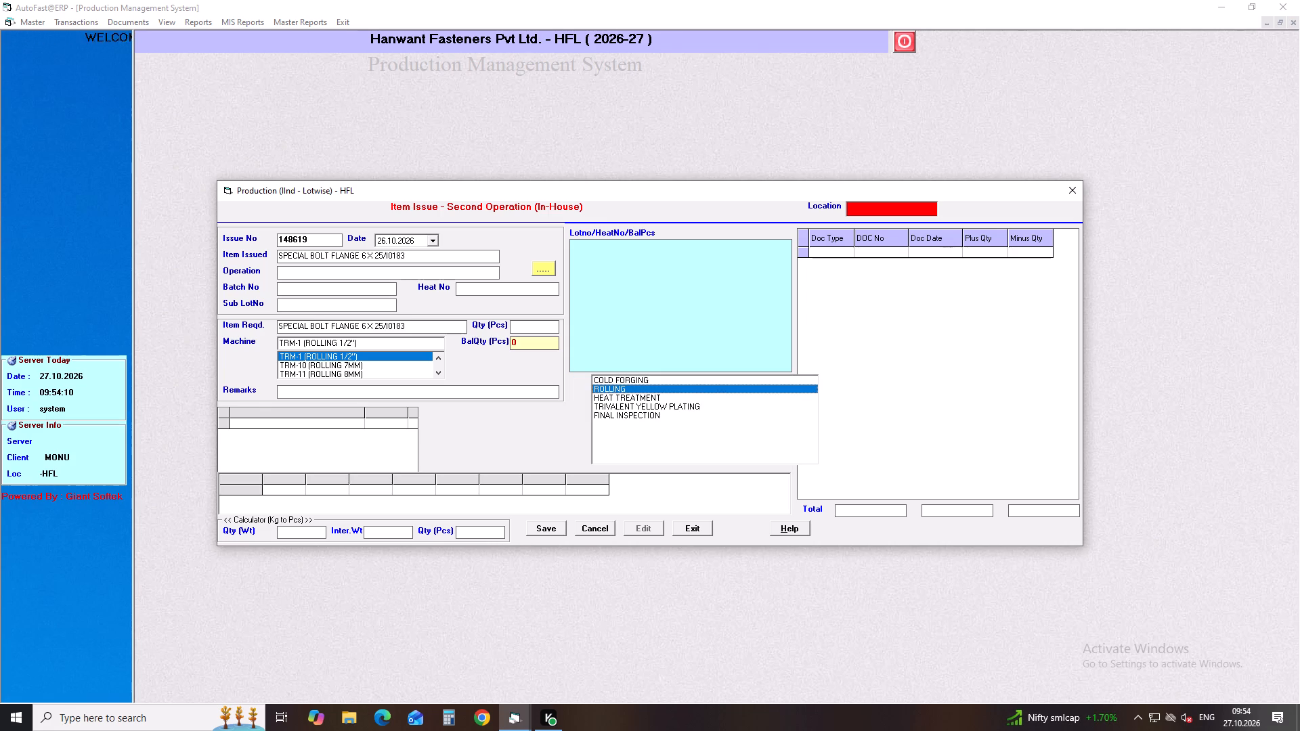
pyautogui.press('Return')
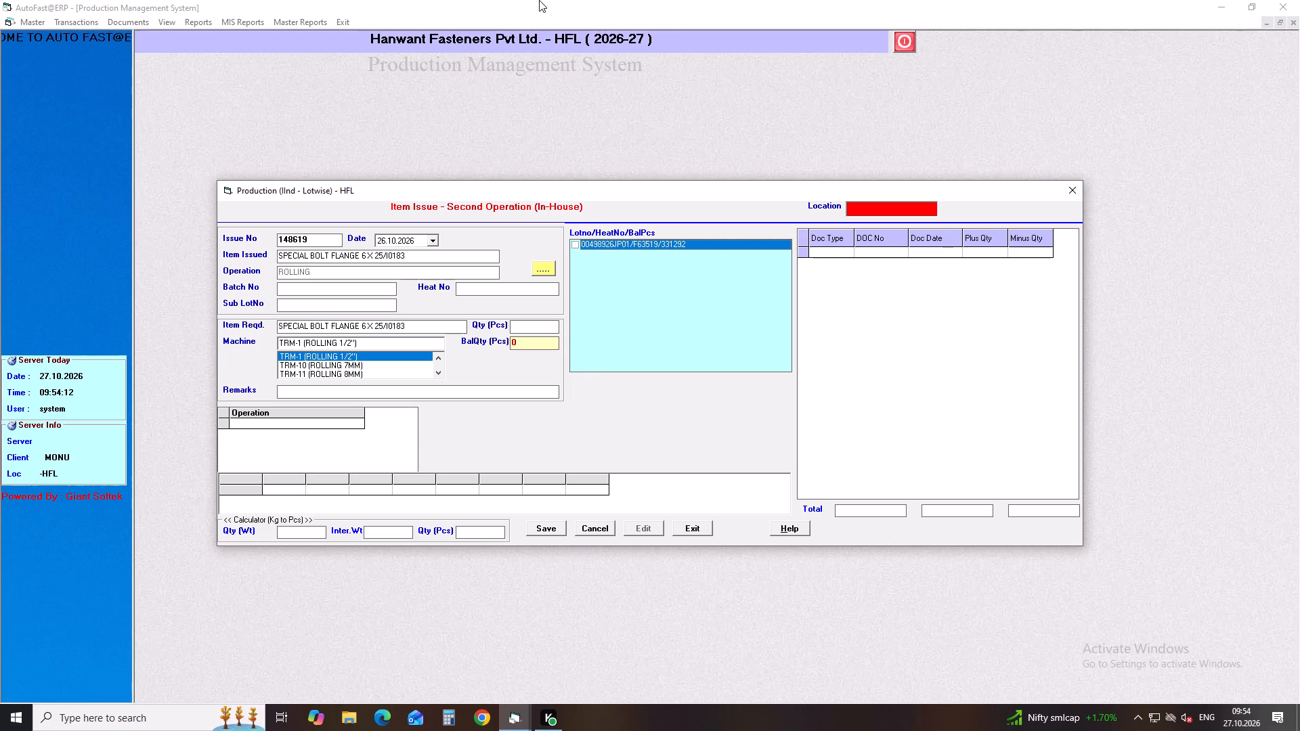
pyautogui.click(576, 246)
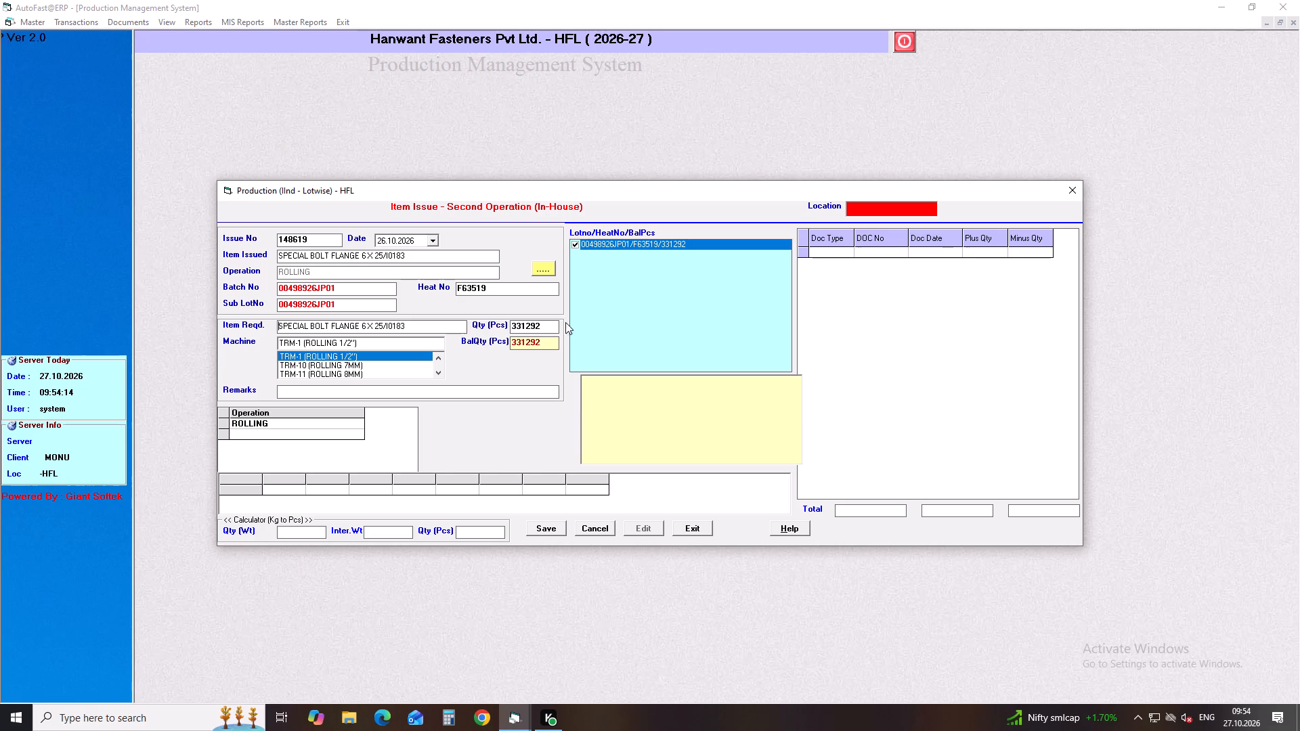
# Set the issue quantity to 65010 pieces.
pyautogui.moveTo(554, 328); pyautogui.dragTo(486, 326)
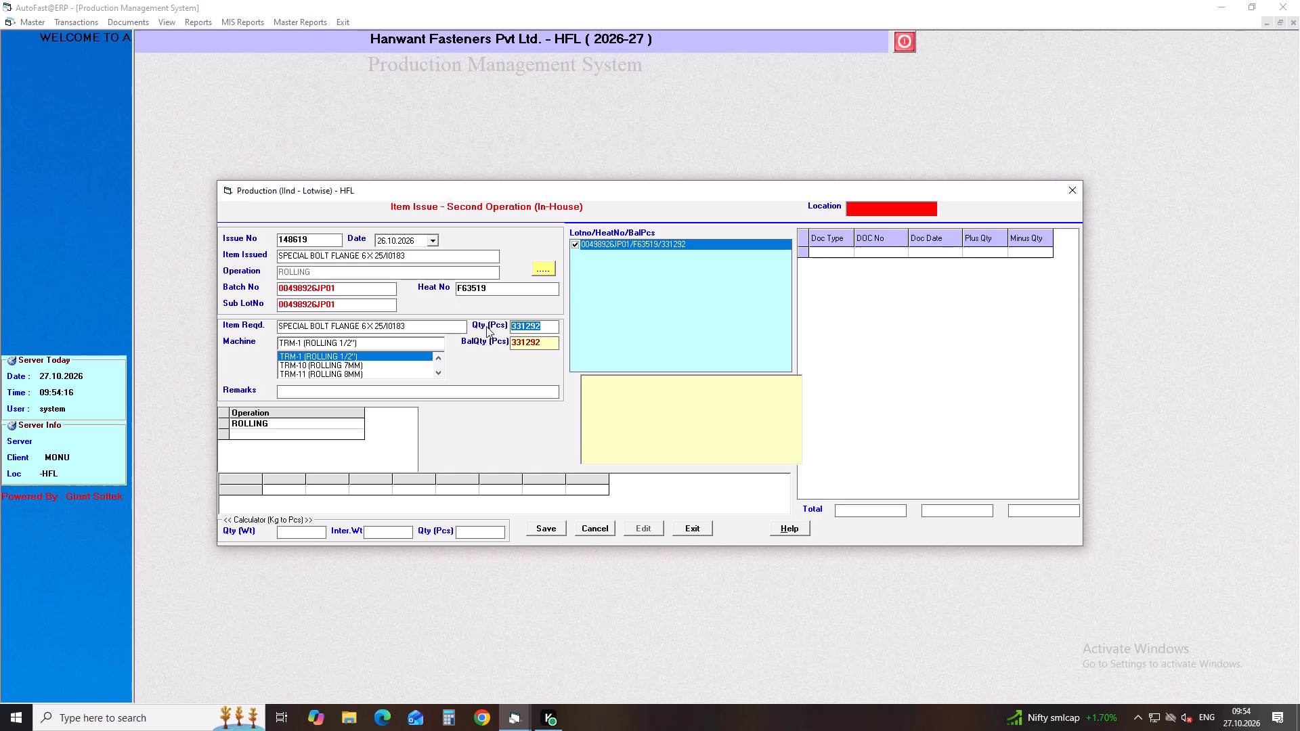
pyautogui.write('65010')
pyautogui.press('Return')
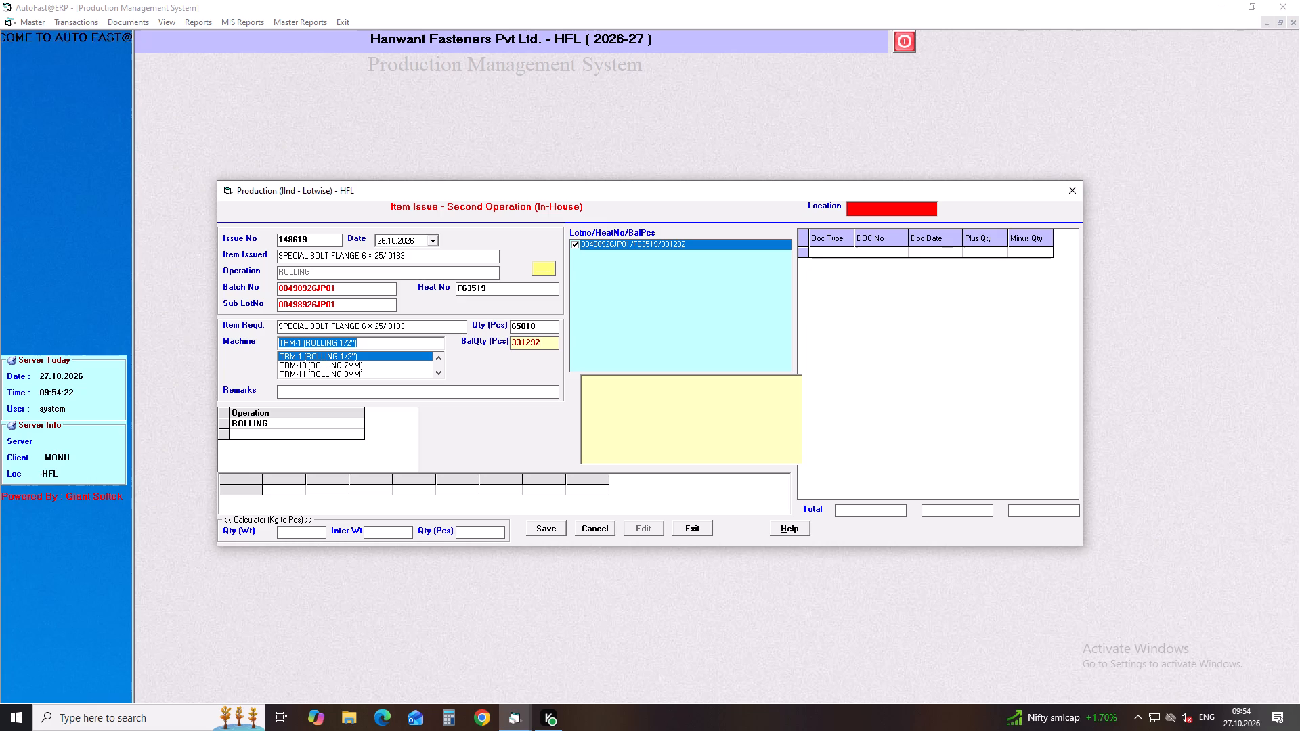
# Assign machine TRM-2 (ROLLING 6 MM) and save the item issue entry.
pyautogui.press('Down')
pyautogui.press('Down')
pyautogui.press('Down')
pyautogui.press('Down')
pyautogui.press('Down')
pyautogui.press('Down')
pyautogui.press('Down')
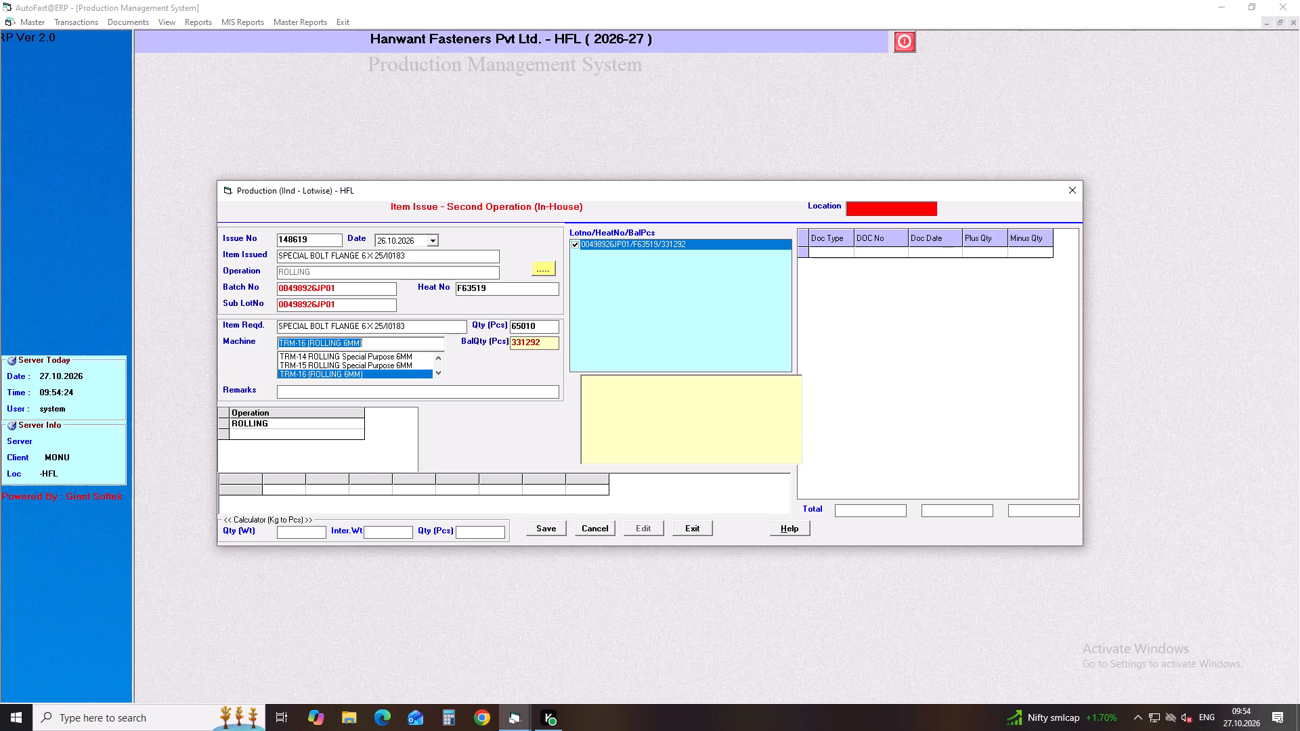
pyautogui.press('Down')
pyautogui.press('Down')
pyautogui.press('Down')
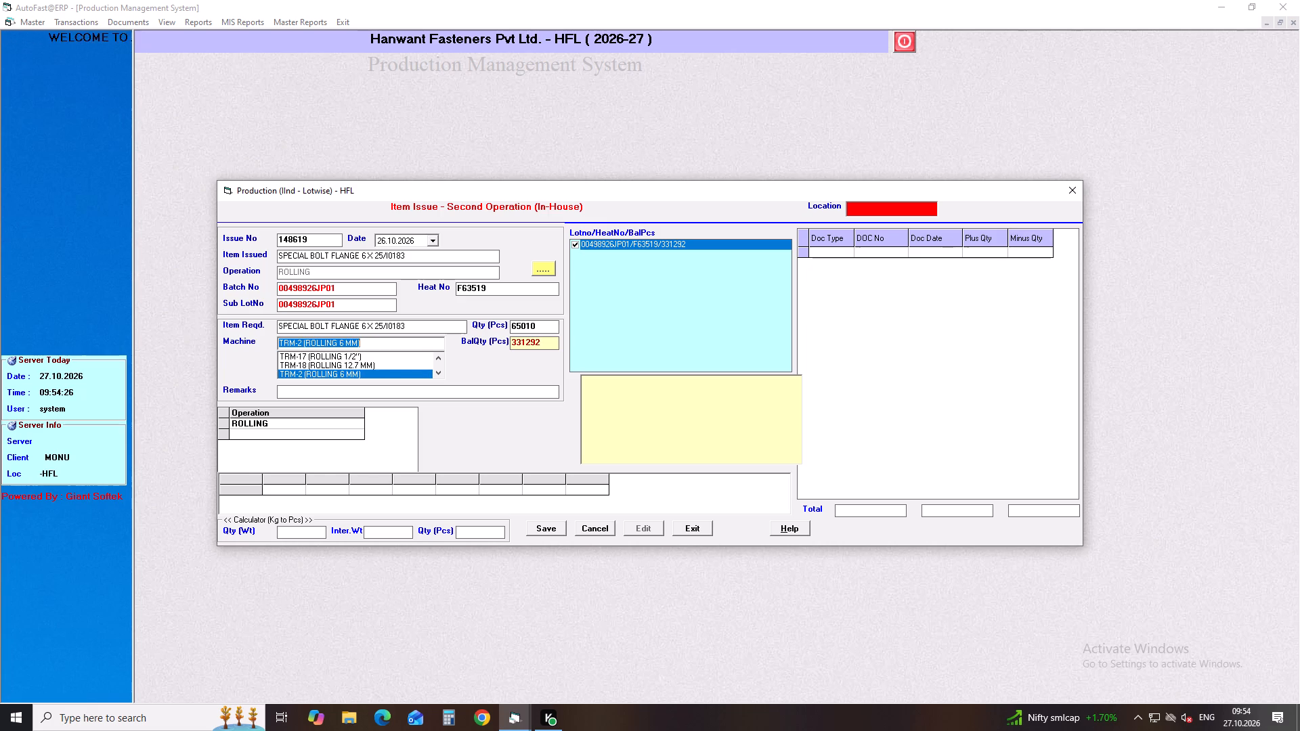
pyautogui.press('Return')
pyautogui.press('Return')
pyautogui.press('Return')
pyautogui.press('Return')
pyautogui.press('Return')
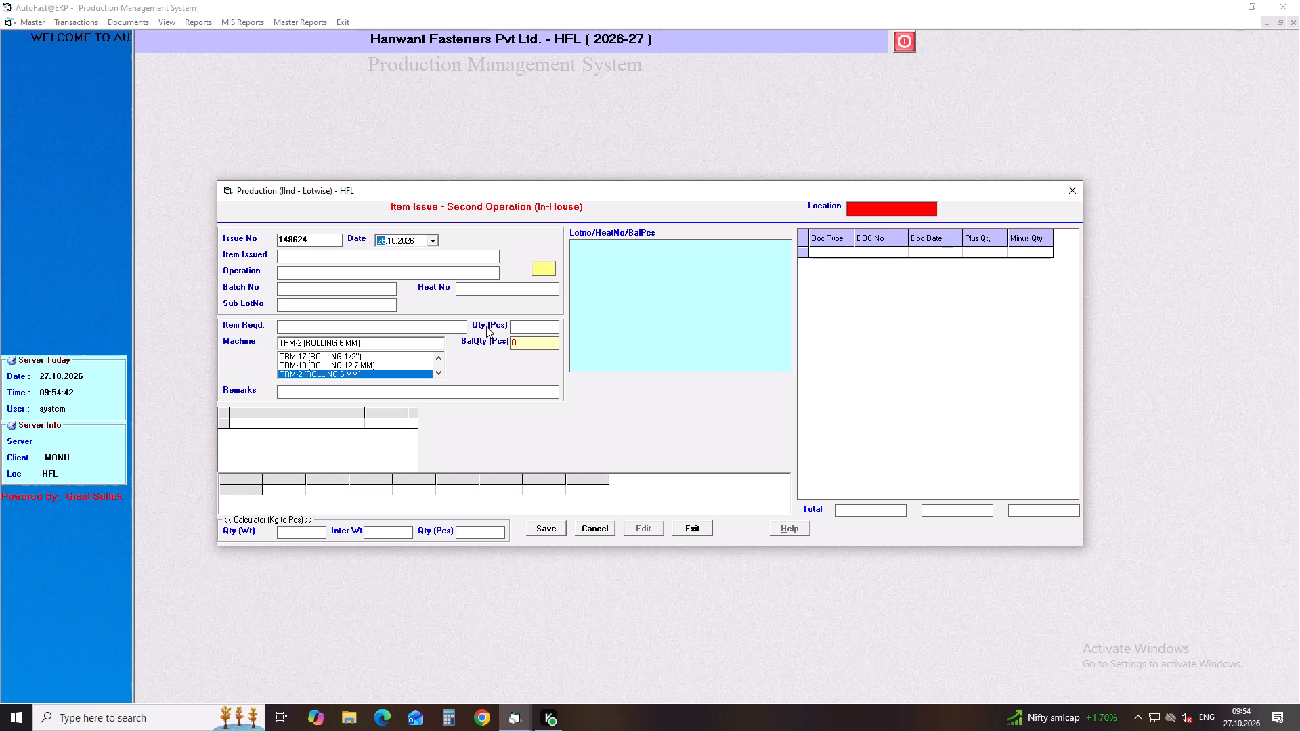
# Keep the date 26.10.2026 and set the issued and required item to SCHCS M16X2X50 GR 012.9 F/T BLK SEMI-FINISH/I0126.
pyautogui.press('Return')
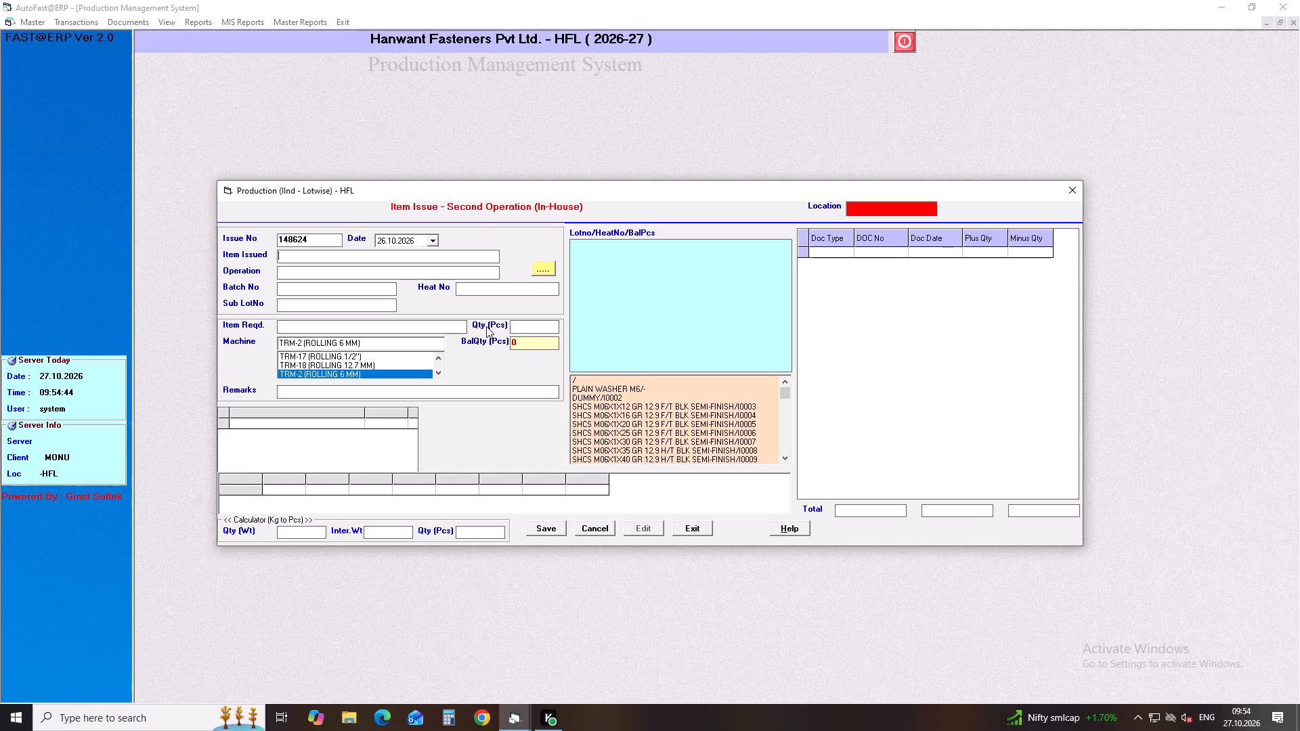
pyautogui.press('s')
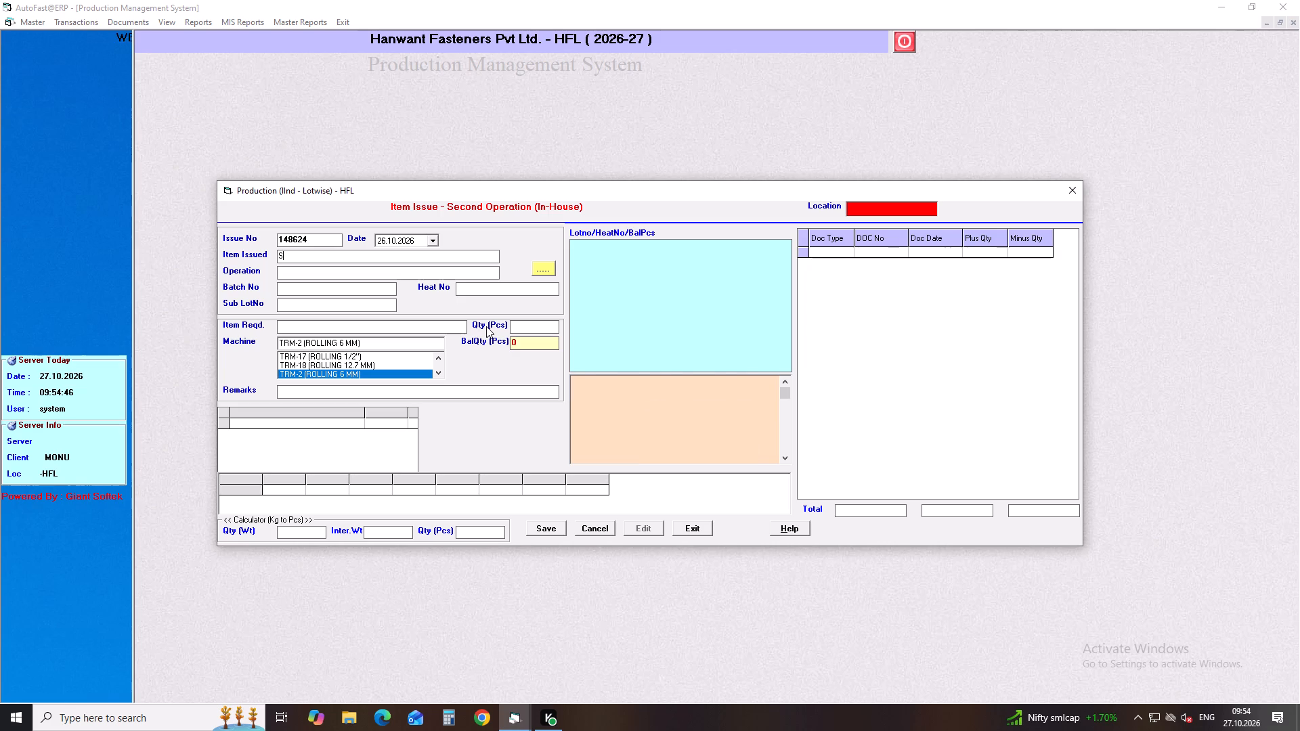
pyautogui.write('CH')
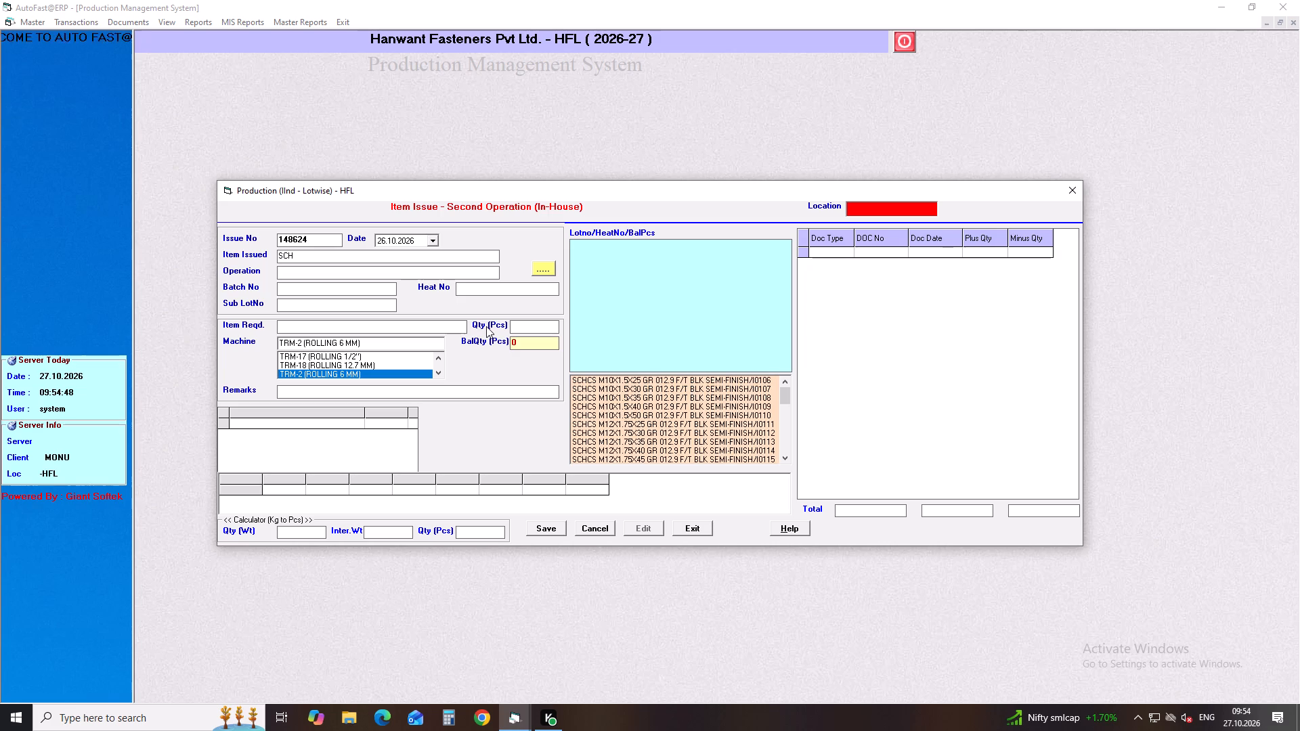
pyautogui.write('CS')
pyautogui.press('space')
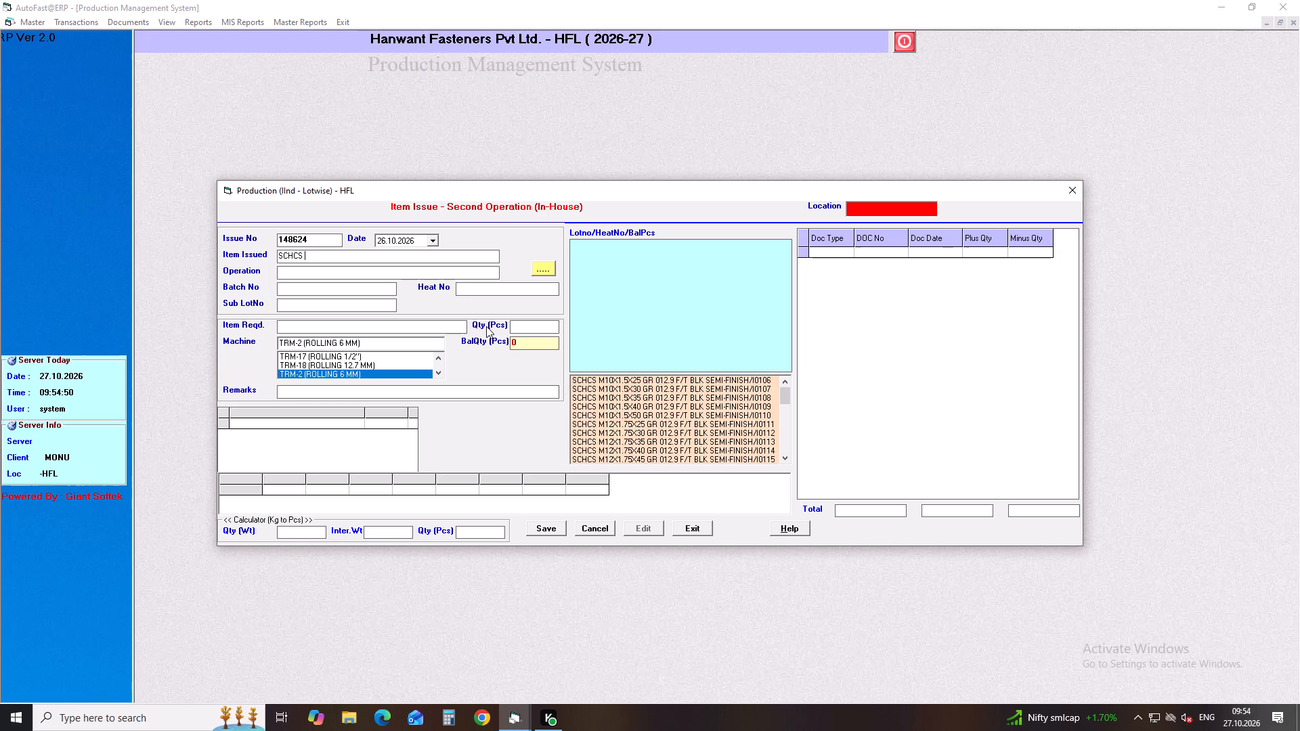
pyautogui.write('M16')
pyautogui.press('Down')
pyautogui.press('Down')
pyautogui.press('Down')
pyautogui.press('Down')
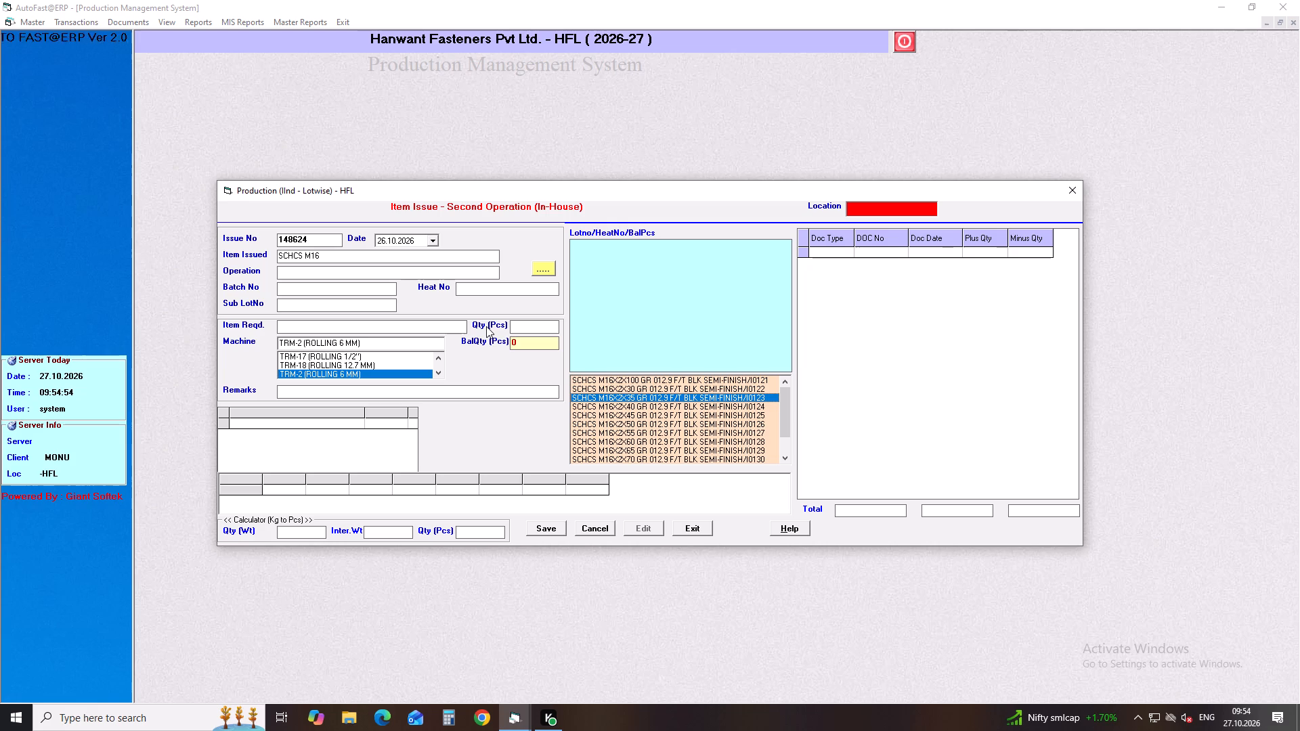
pyautogui.press('Down')
pyautogui.press('Down')
pyautogui.press('Down')
pyautogui.press('Return')
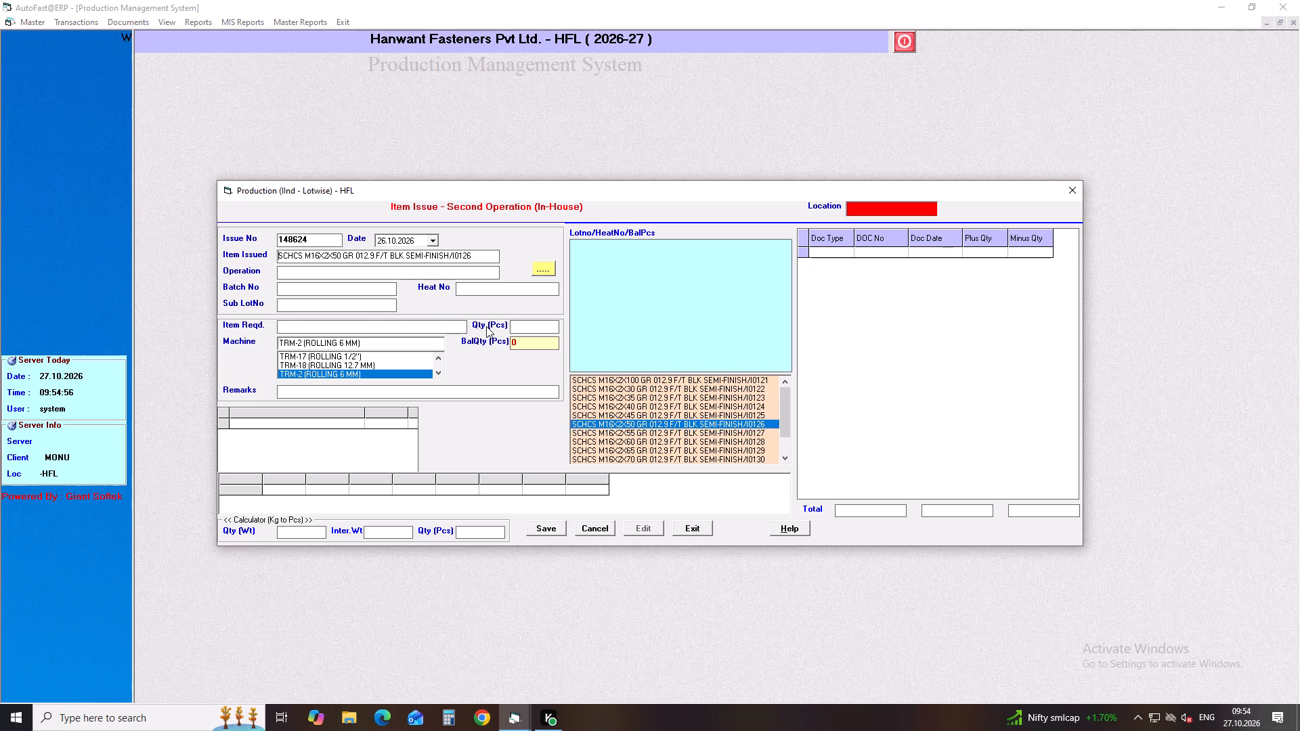
pyautogui.press('Return')
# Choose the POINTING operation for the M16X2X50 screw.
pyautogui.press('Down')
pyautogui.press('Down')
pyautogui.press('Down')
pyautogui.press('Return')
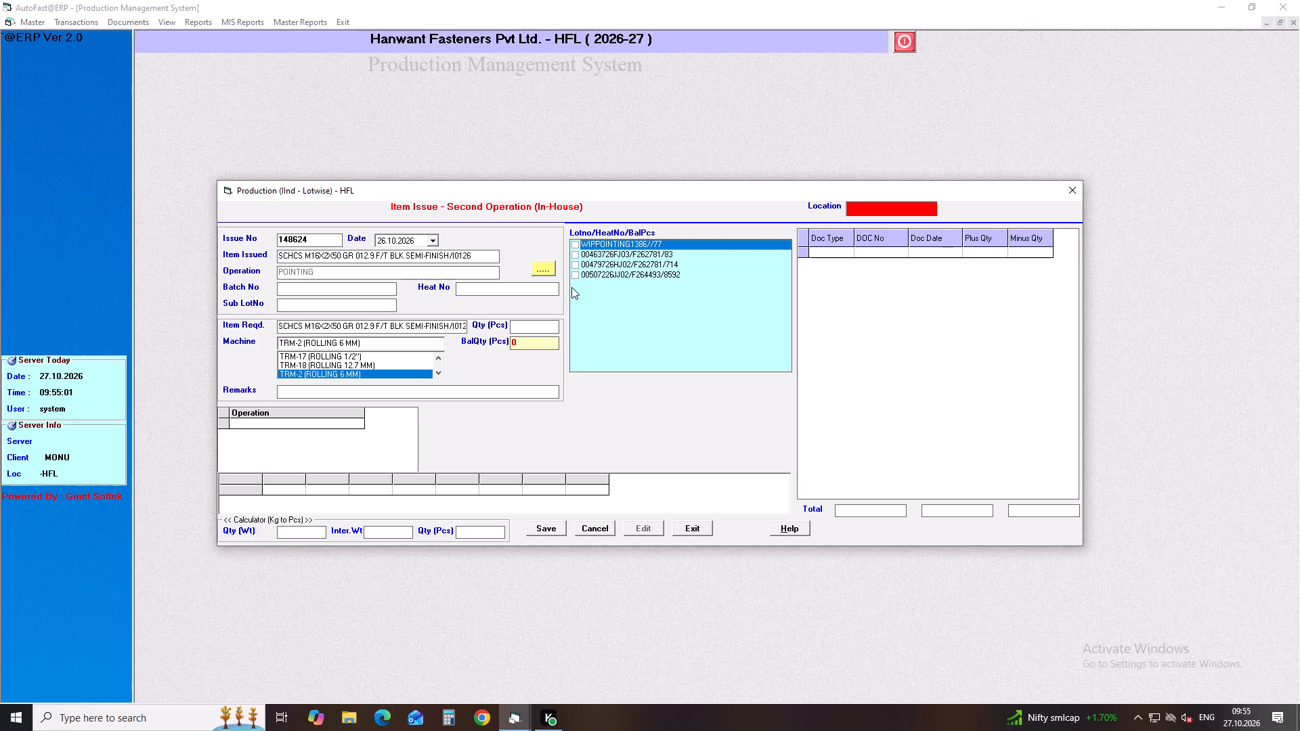
# Change the operation to ROLLING and select lot 00479726HJ02 with heat number F262781.
pyautogui.click(477, 255)
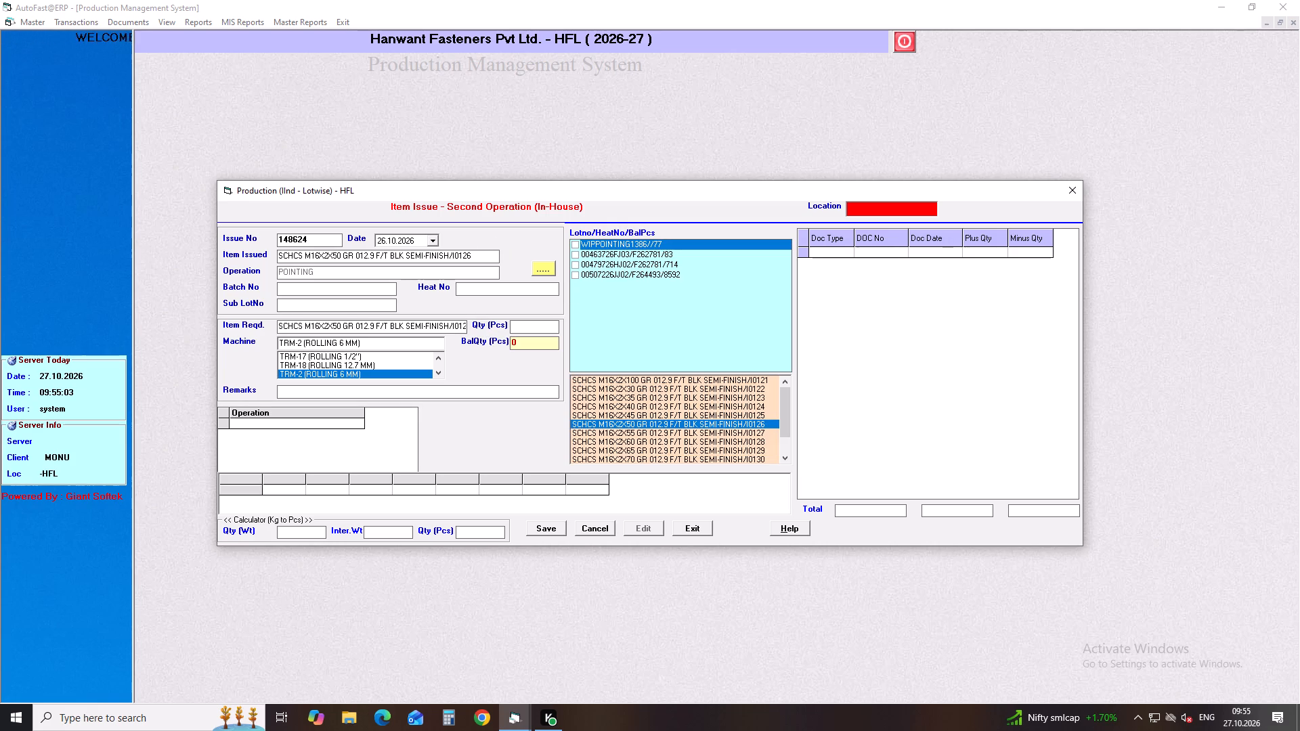
pyautogui.press('Return')
pyautogui.press('Down')
pyautogui.press('Down')
pyautogui.press('Down')
pyautogui.press('Down')
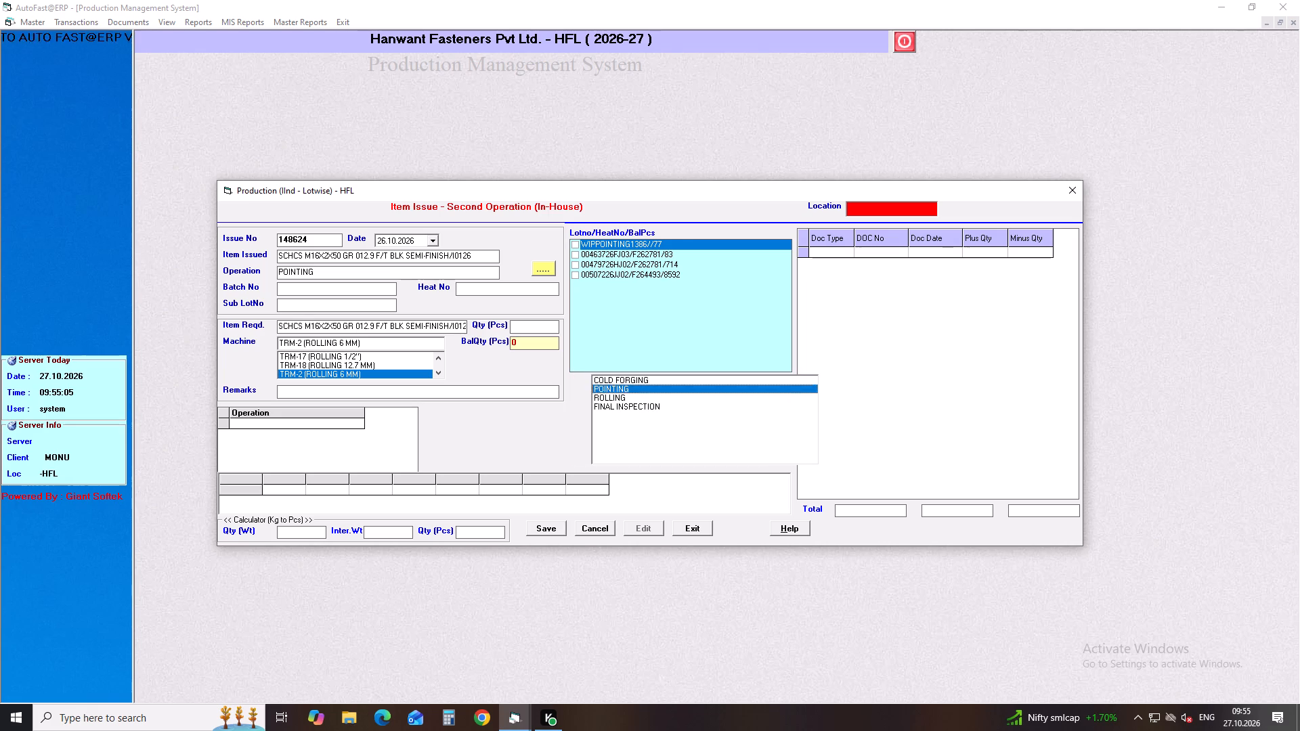
pyautogui.press('Return')
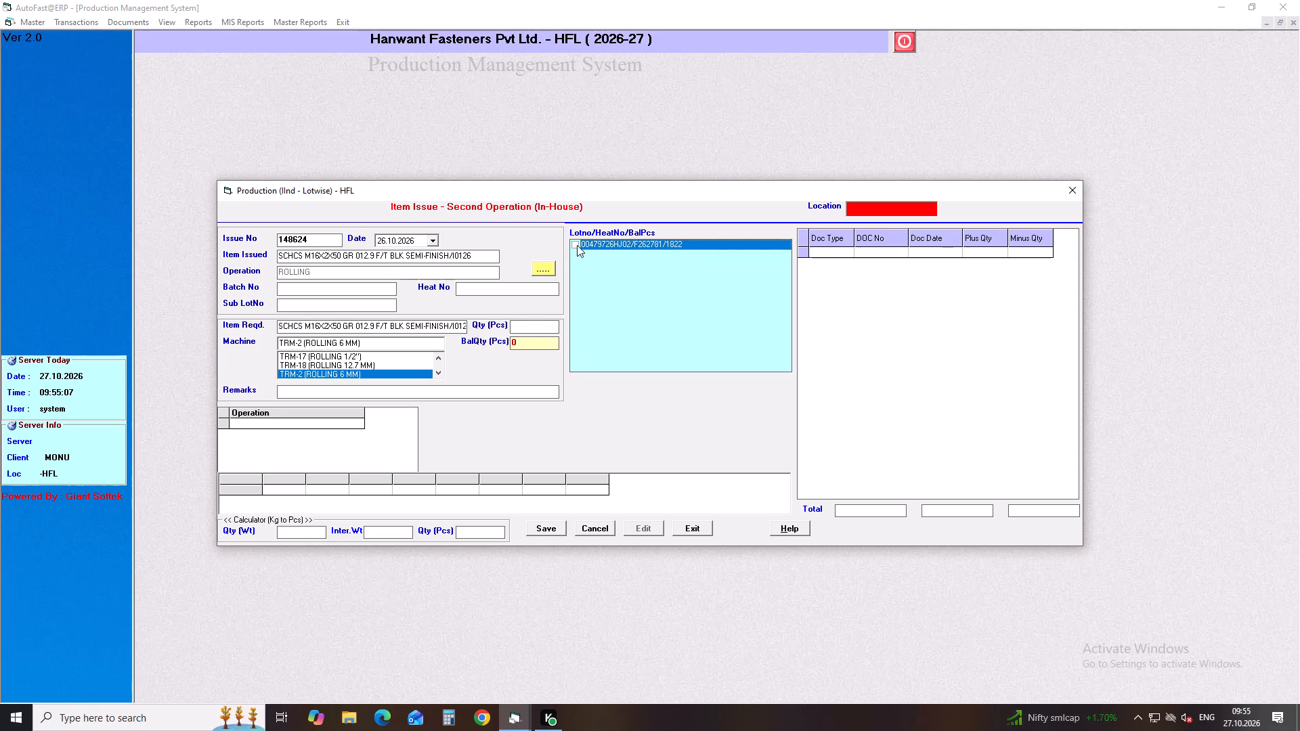
pyautogui.click(577, 245)
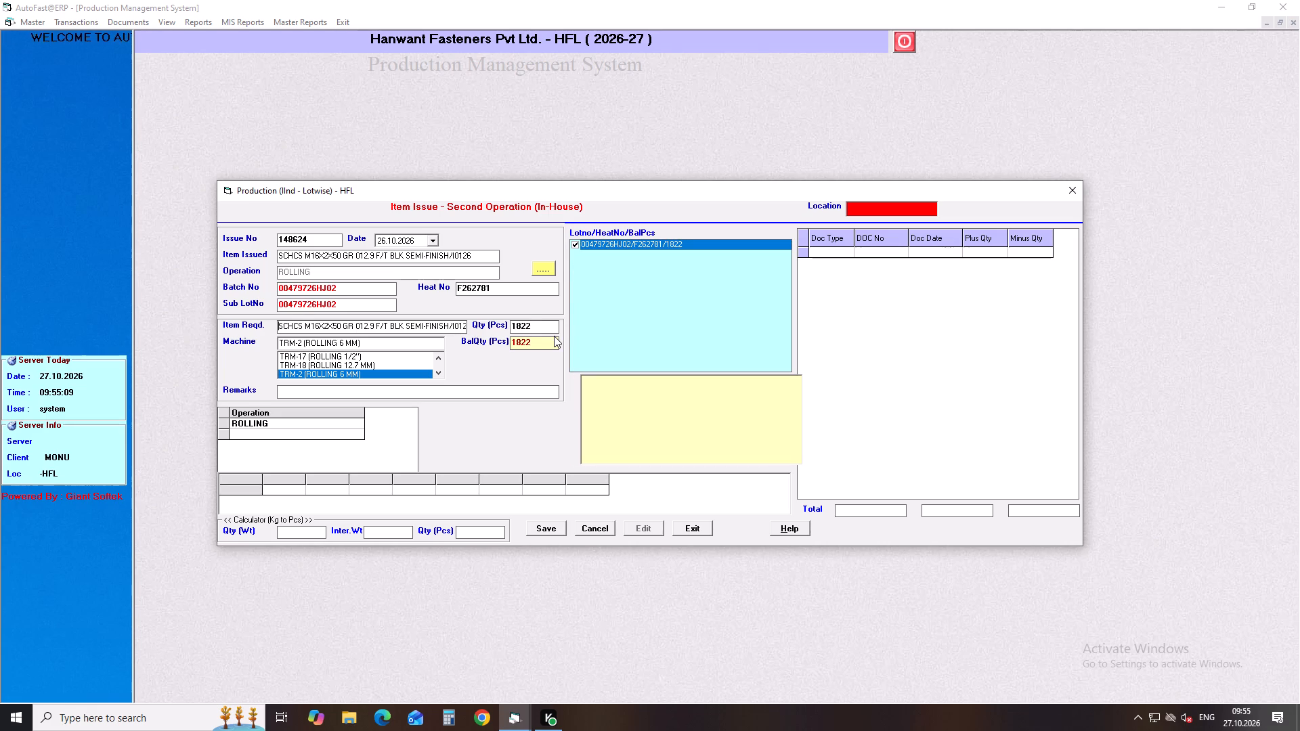
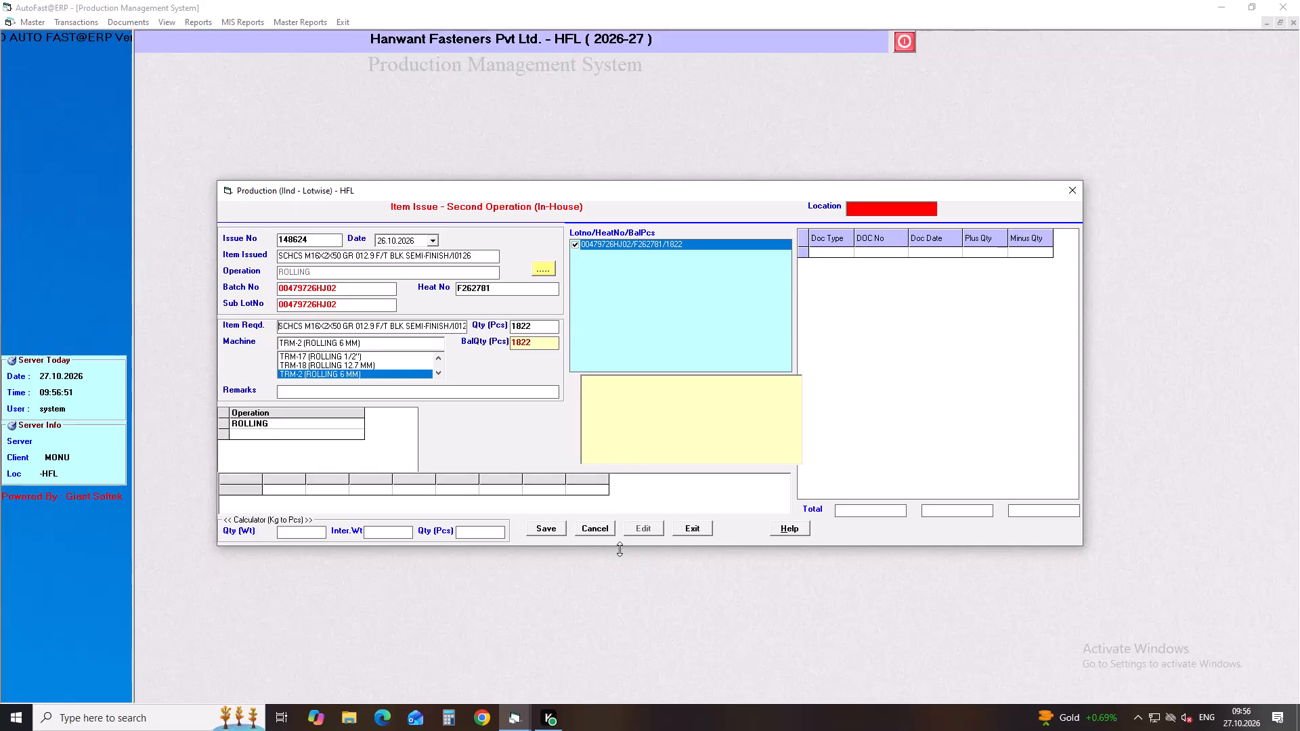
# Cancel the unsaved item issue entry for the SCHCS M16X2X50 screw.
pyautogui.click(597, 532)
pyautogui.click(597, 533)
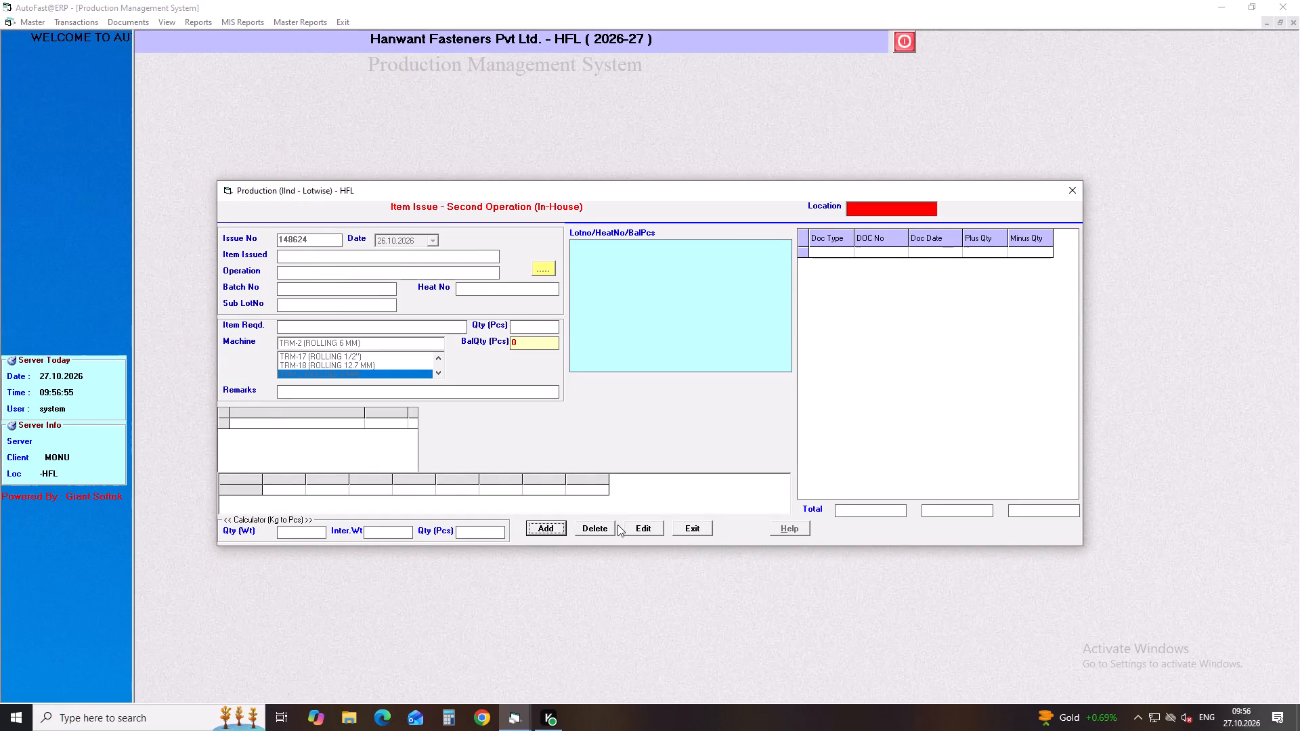
# Start a new issue entry dated 26.10.2026 with issued and required item SHCS M10X1.5X30 GR 12.9 F/T BLK SEMI-FINISH/I0037.
pyautogui.press('Return')
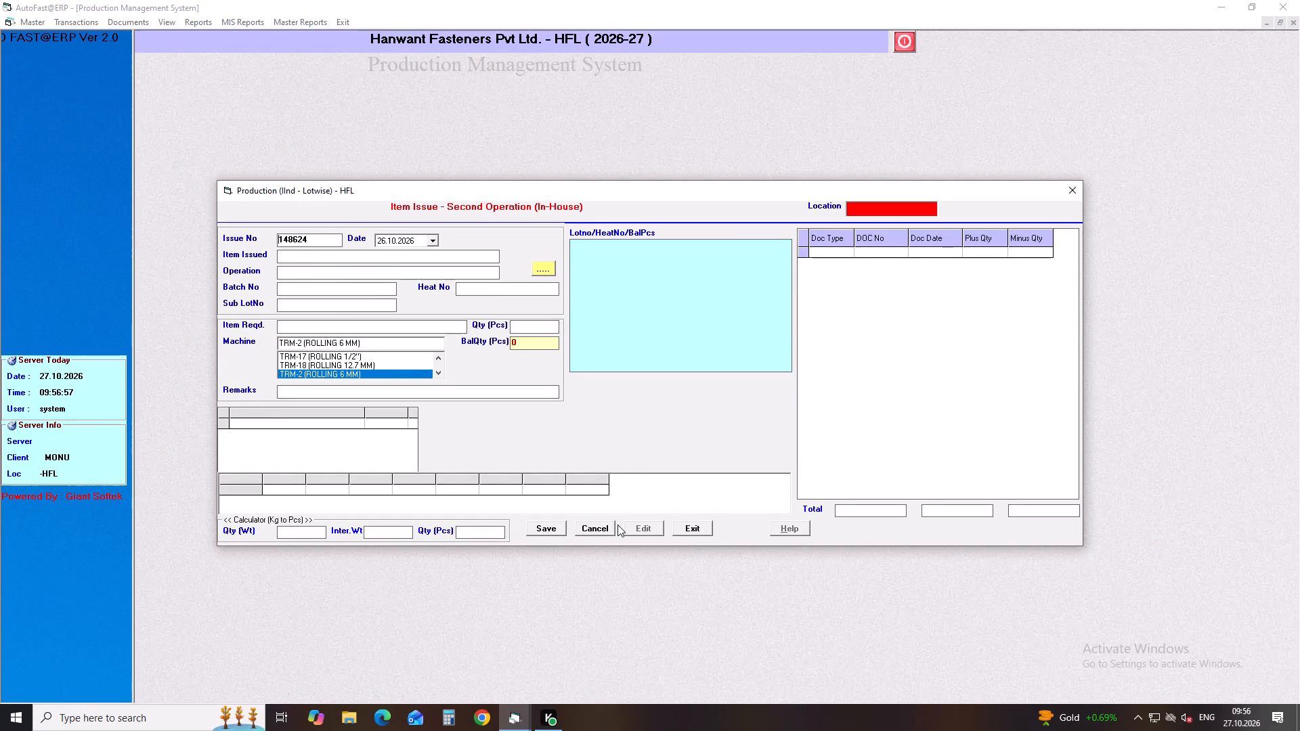
pyautogui.press('Return')
pyautogui.press('Return')
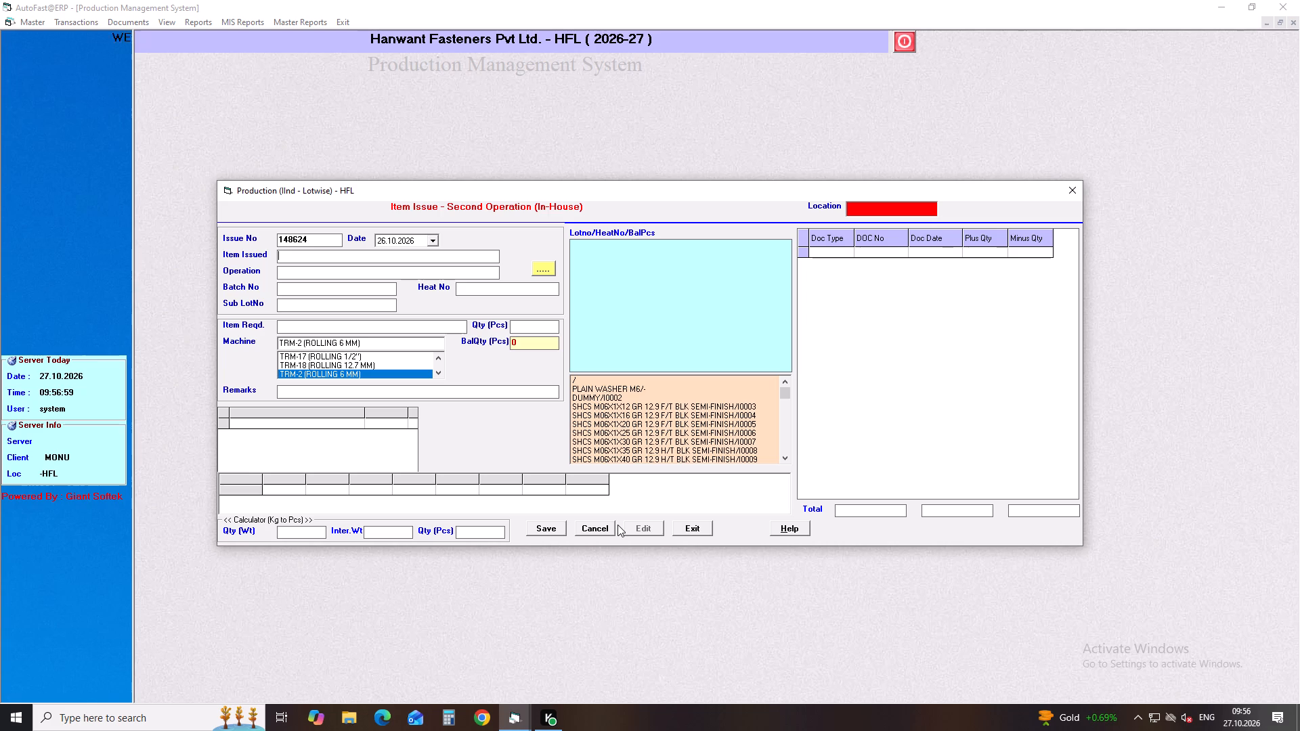
pyautogui.write('SHCS')
pyautogui.press('space')
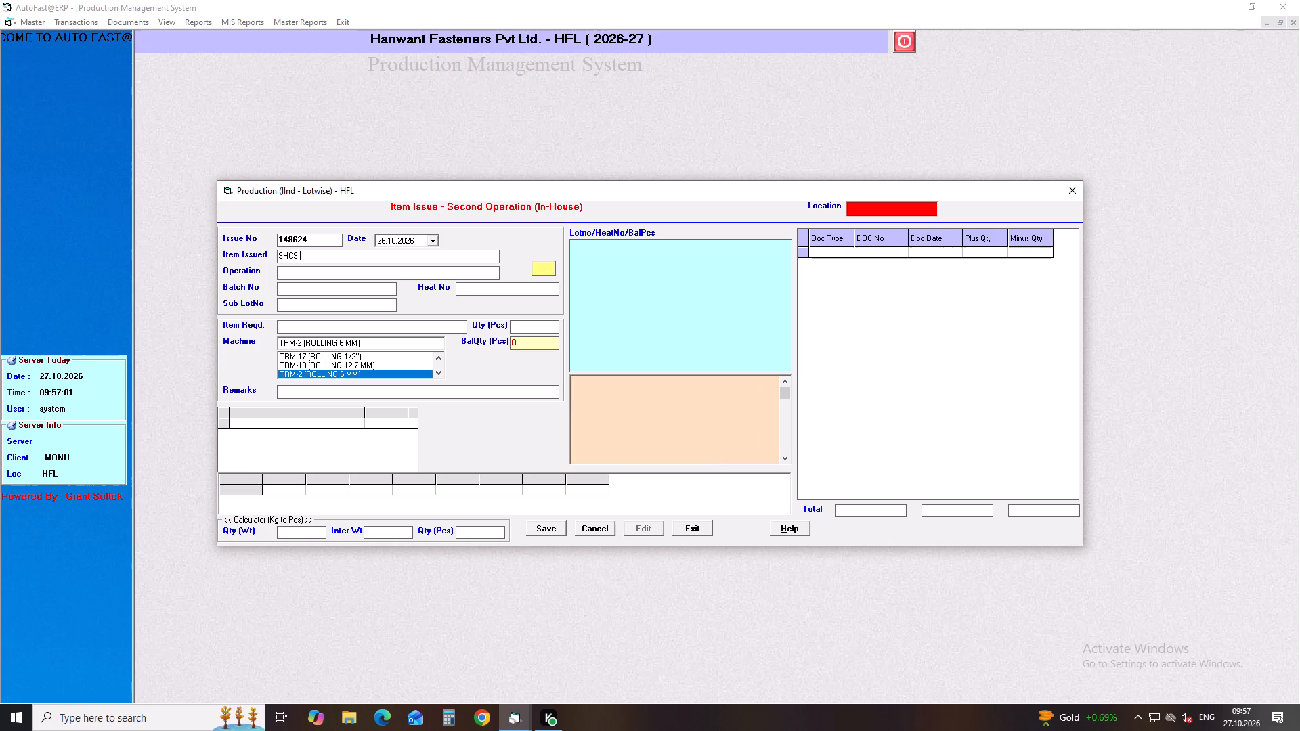
pyautogui.press('m')
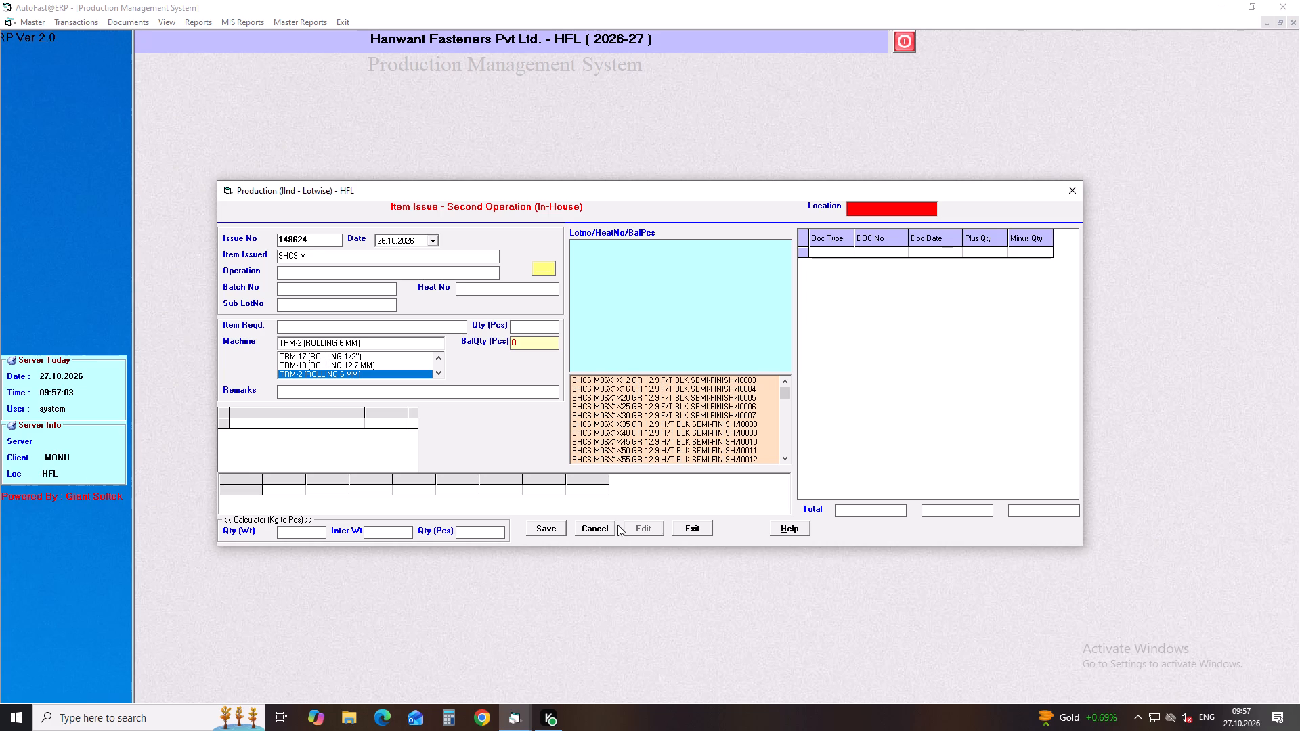
pyautogui.write('10')
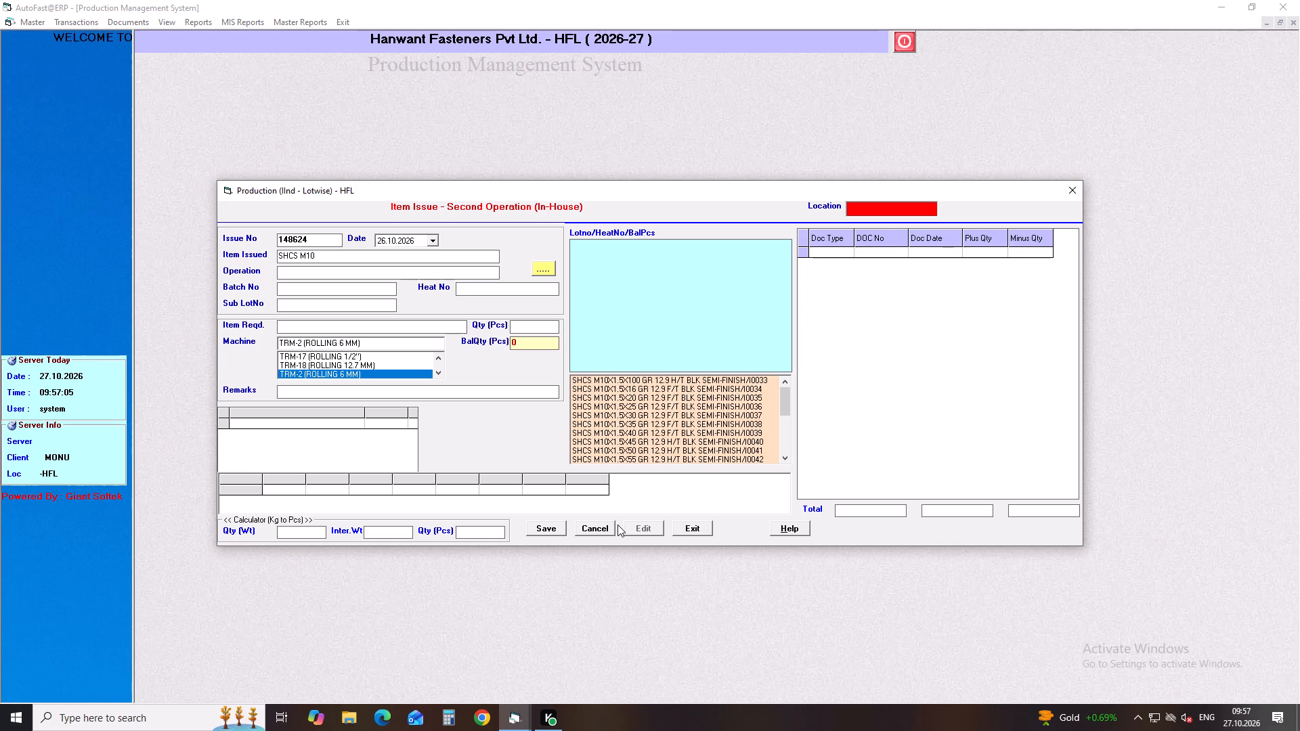
pyautogui.press('Down')
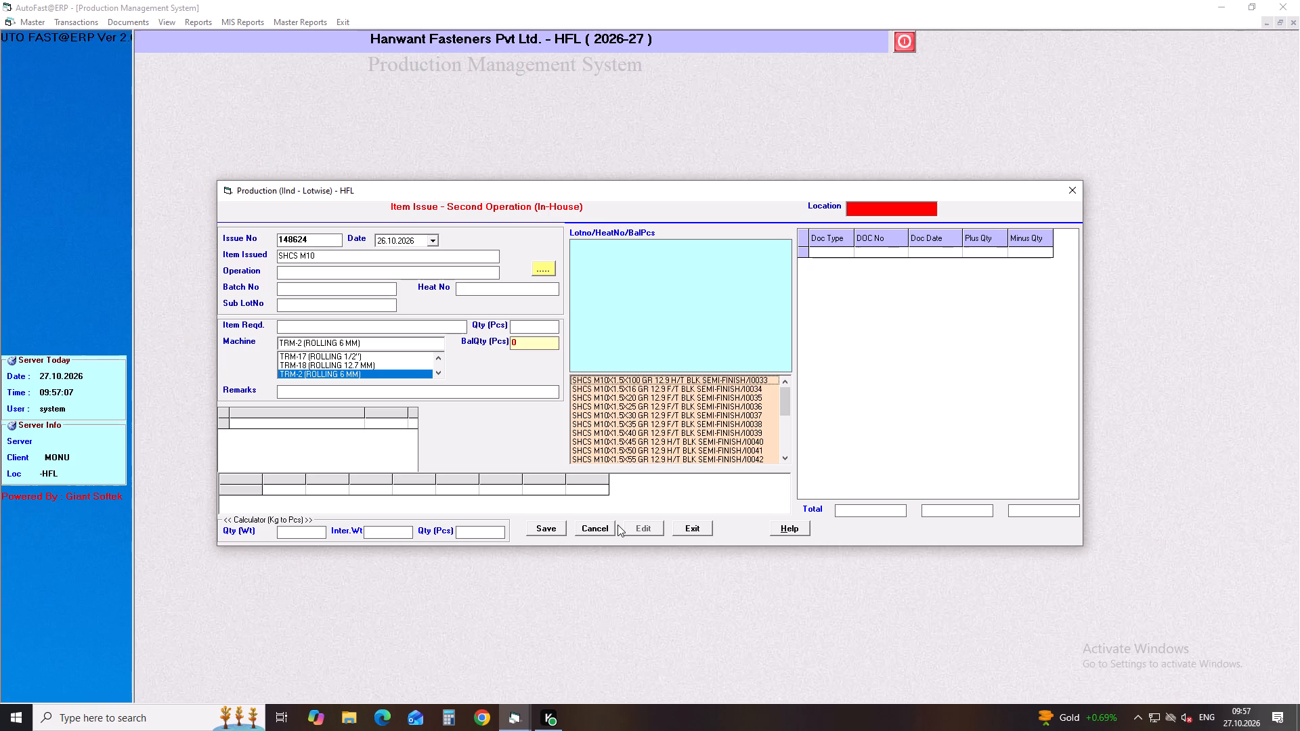
pyautogui.press('Down')
pyautogui.press('Down')
pyautogui.press('Down')
pyautogui.press('Down')
pyautogui.press('Down')
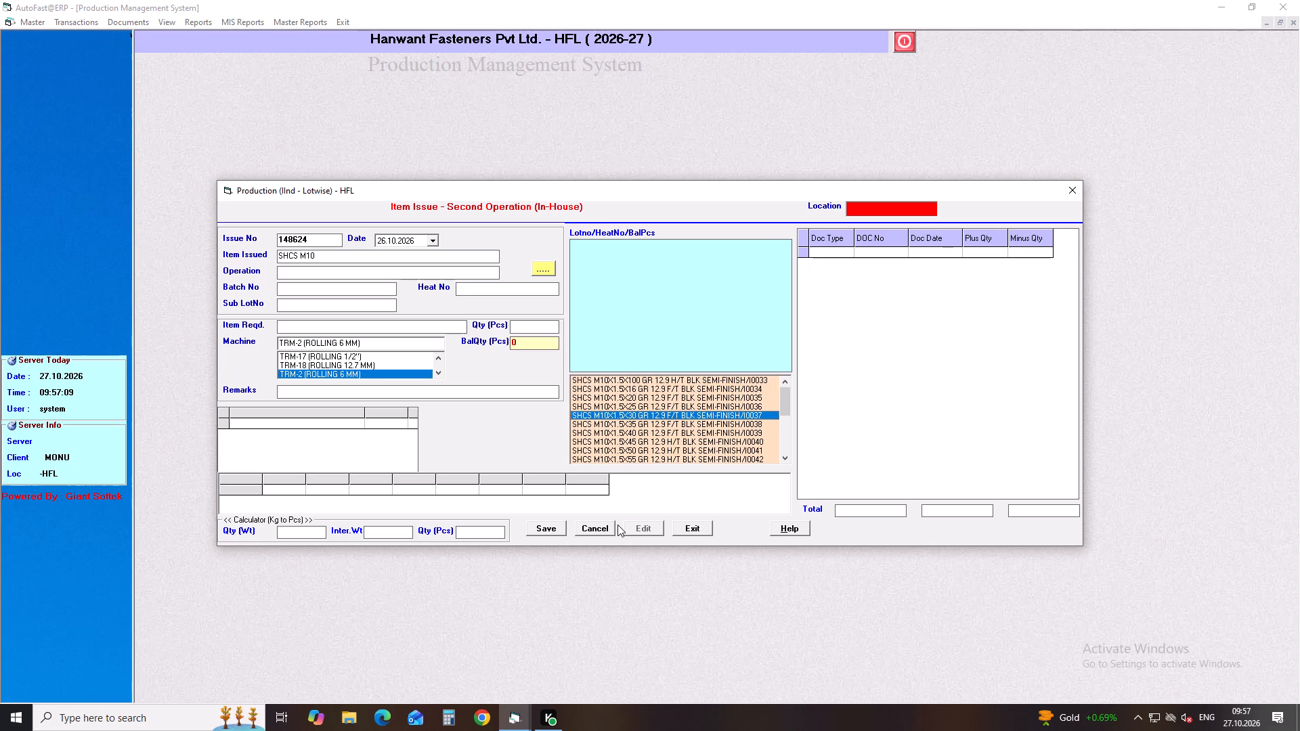
pyautogui.press('Return')
pyautogui.press('Return')
# Choose the ROLLING operation for the M10X1.5X30 screw and select lot 00496926JP01 with heat number F264357.
pyautogui.press('Down')
pyautogui.press('Down')
pyautogui.press('Down')
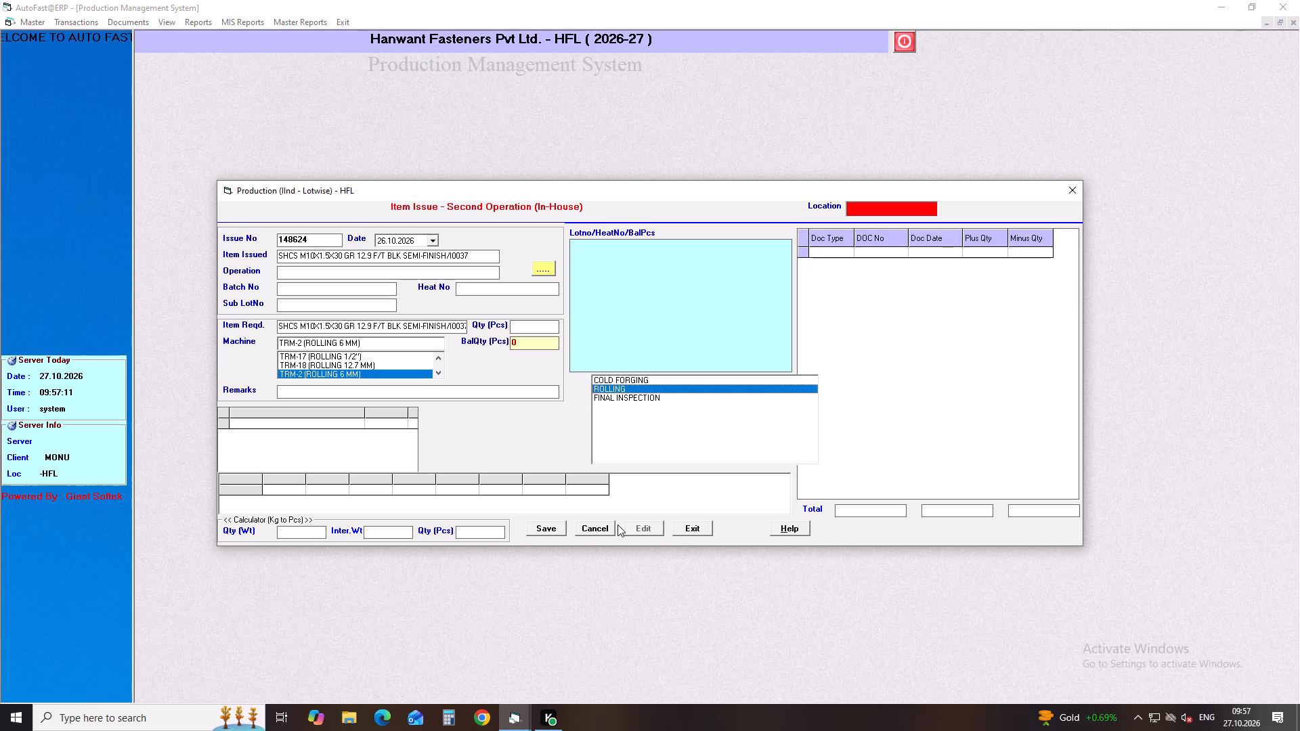
pyautogui.press('Return')
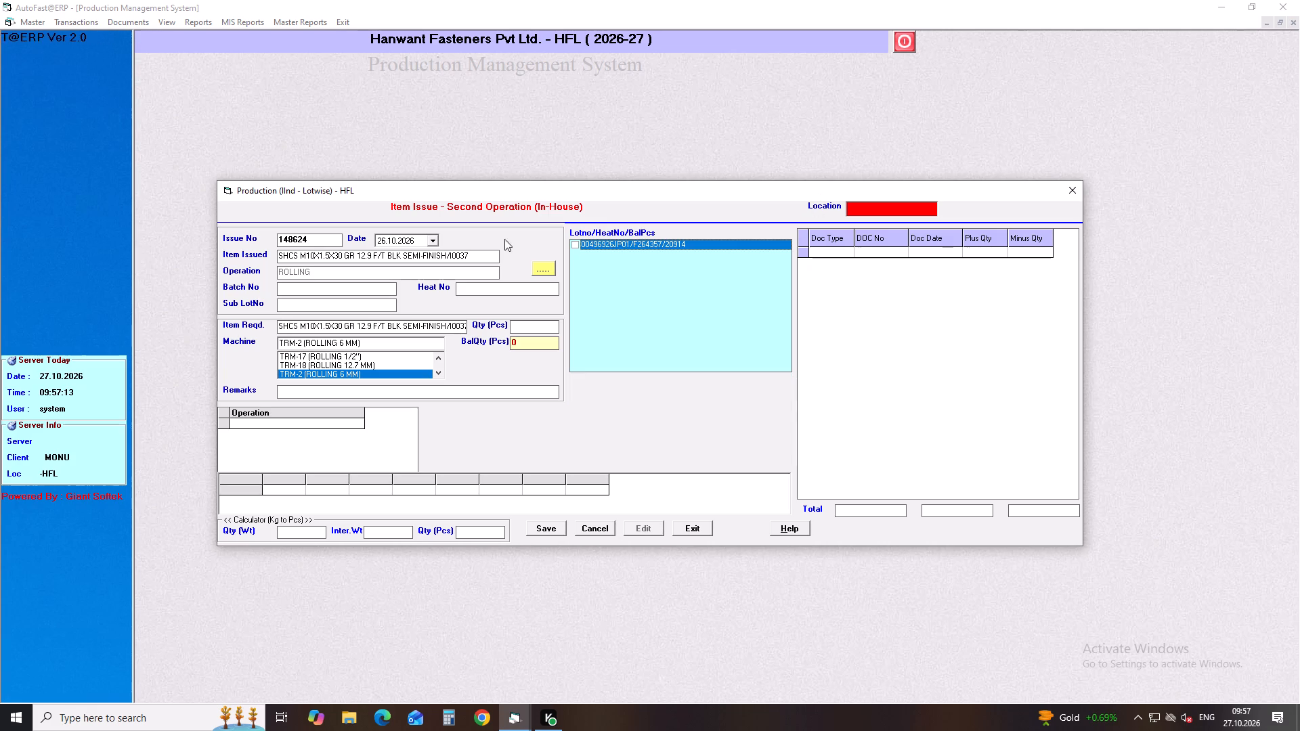
pyautogui.click(575, 244)
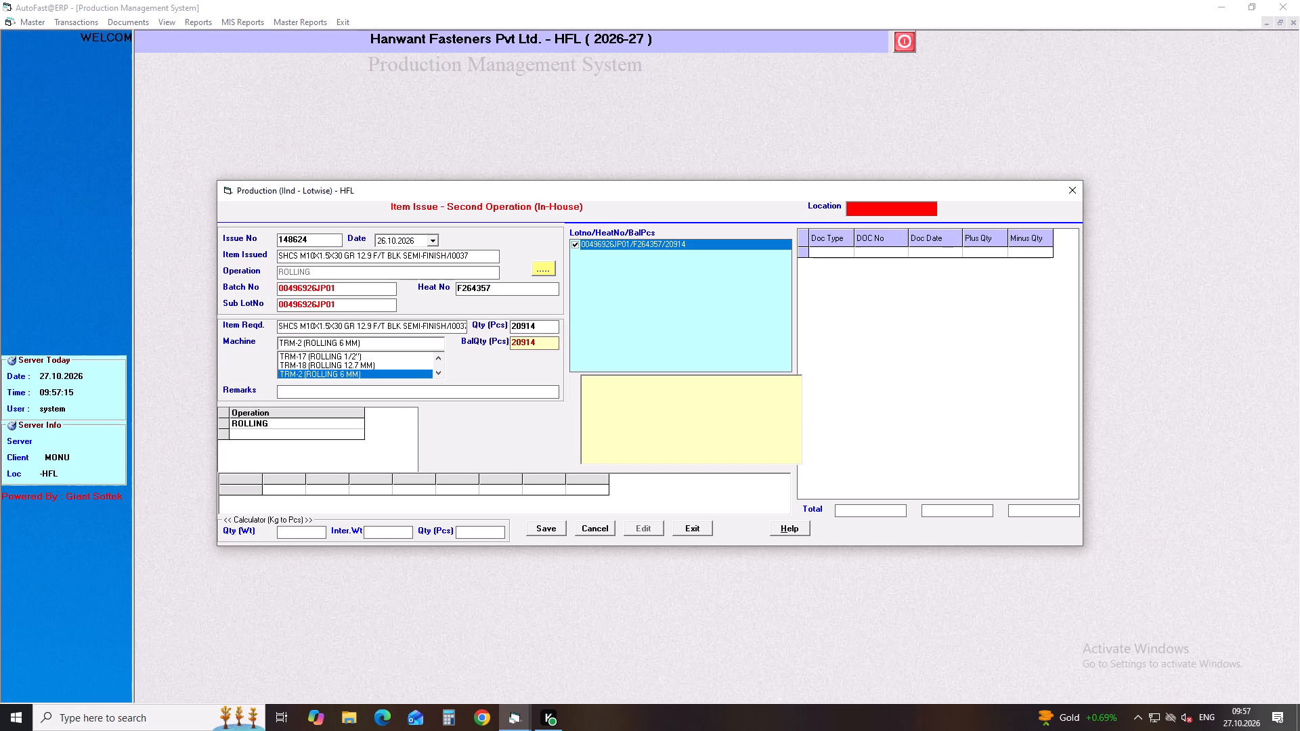
# Set the M10X1.5X30 screw's issue quantity to 20914 pcs.
pyautogui.moveTo(544, 326); pyautogui.dragTo(434, 346)
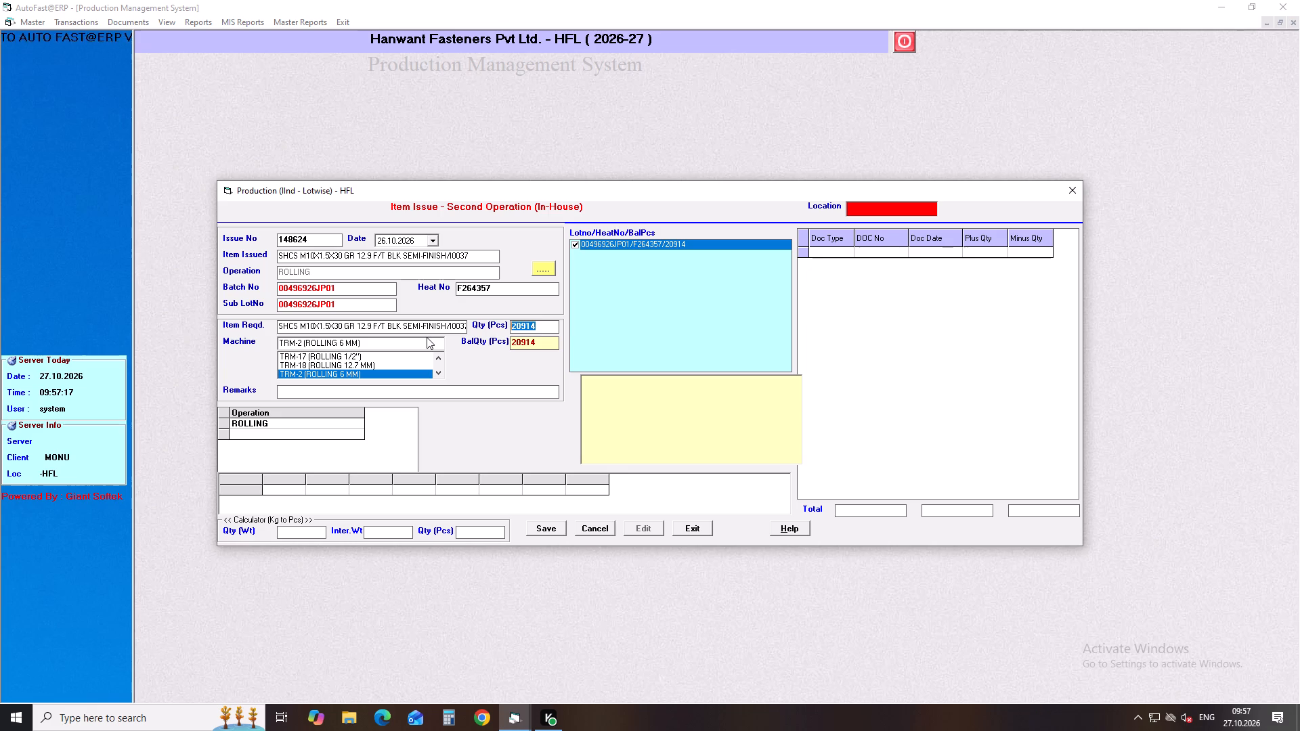
pyautogui.press('2')
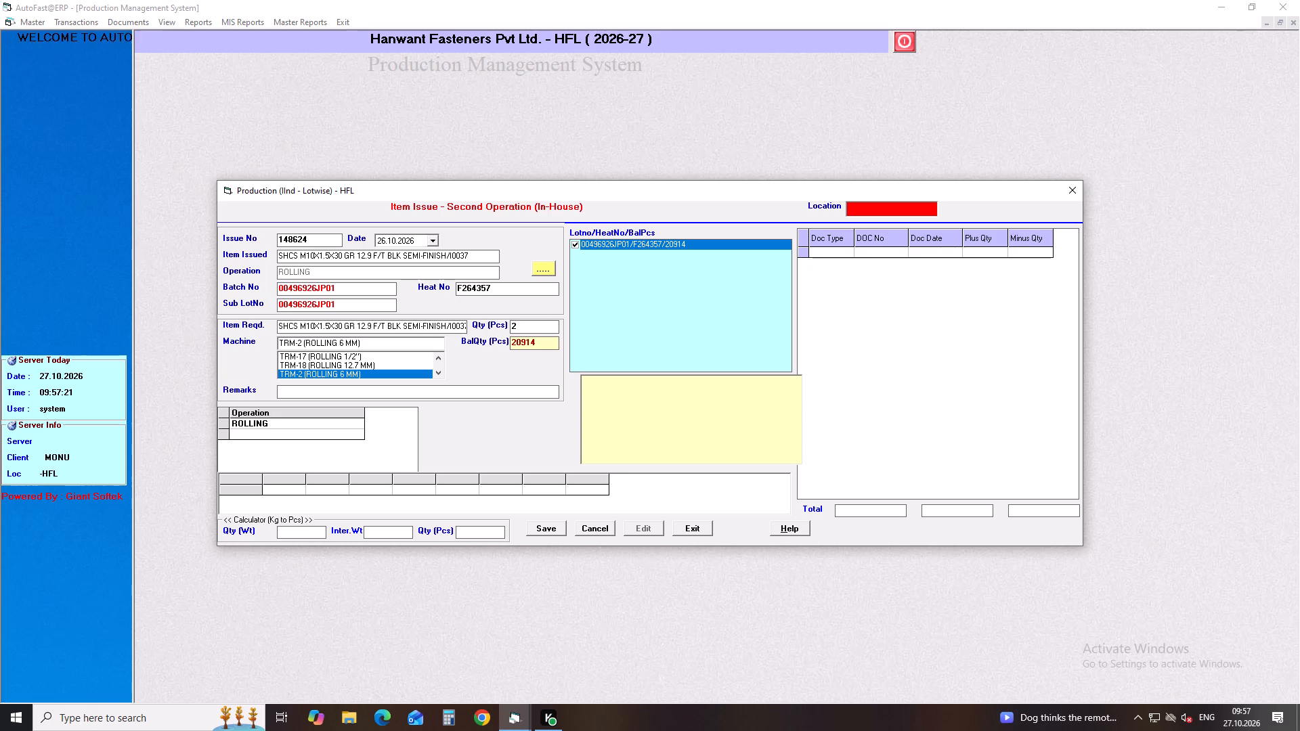
pyautogui.press('0')
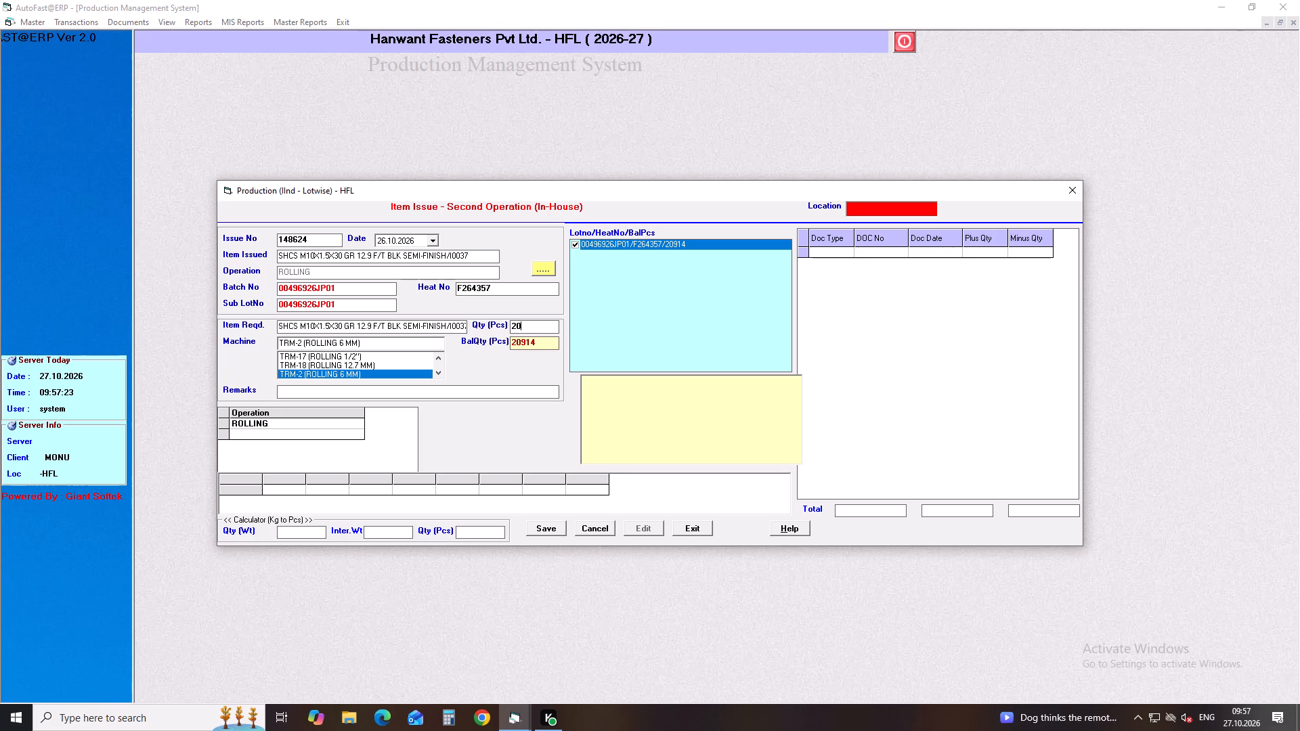
pyautogui.write('914')
pyautogui.press('Return')
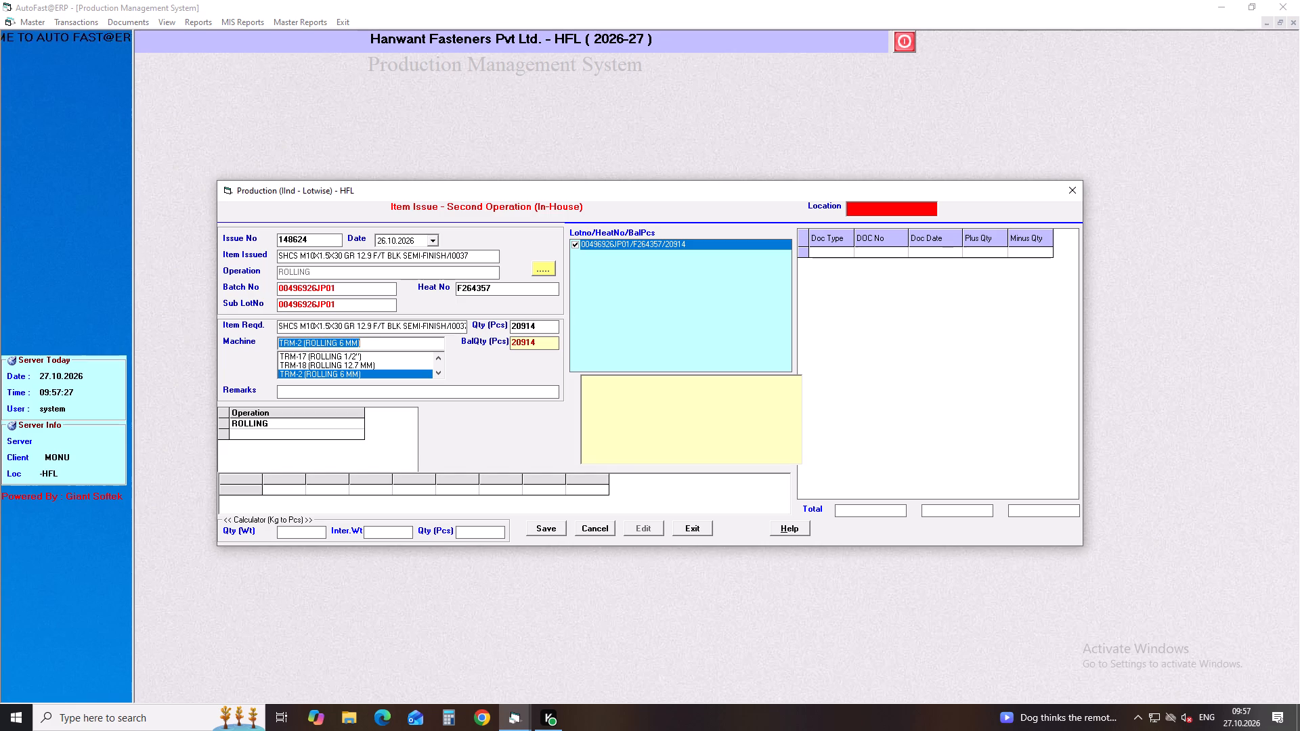
# Assign machine TRM-4 (ROLLING 3/8") and save the M10X1.5X30 item issue entry.
pyautogui.press('Down')
pyautogui.press('Down')
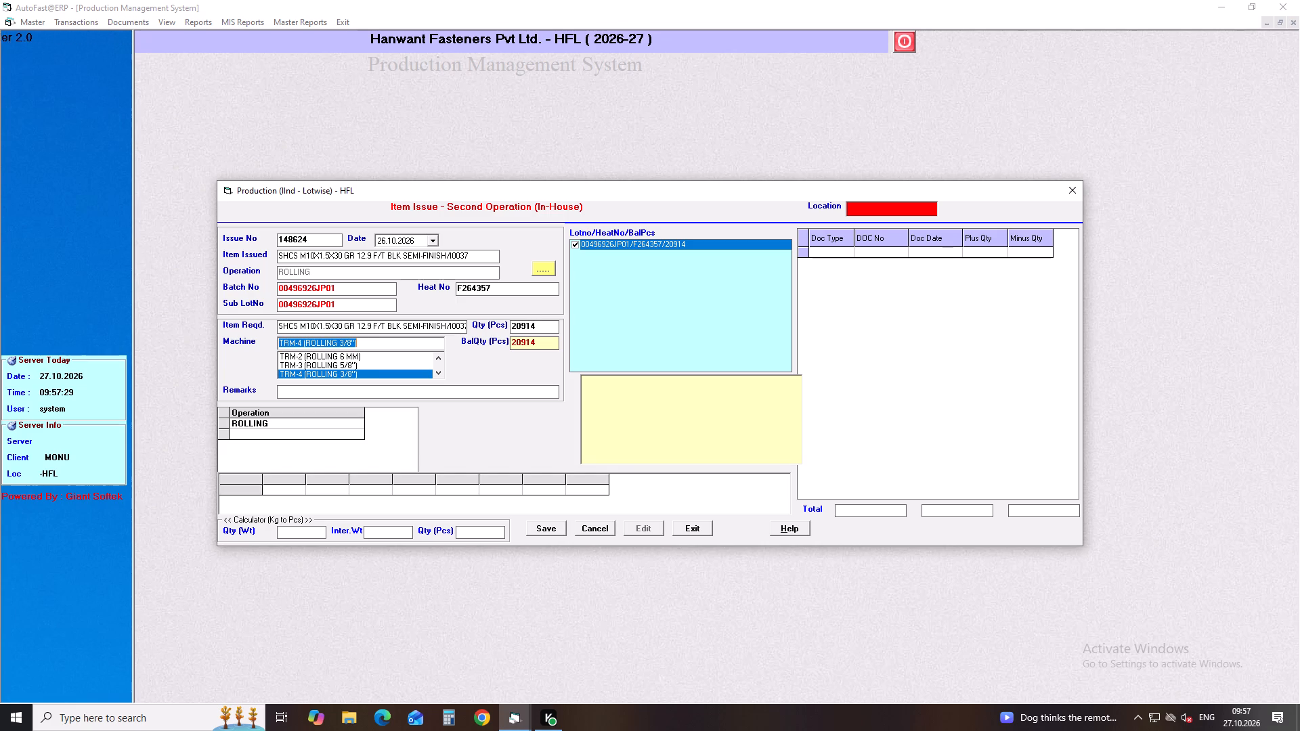
pyautogui.press('Return')
pyautogui.press('Return')
pyautogui.press('Return')
# Start a new issue entry dated 26.10.2026 with issued and required item INTEGRATED SOC BUTTON M8 X 25/I0245.
pyautogui.press('Return')
pyautogui.press('Return')
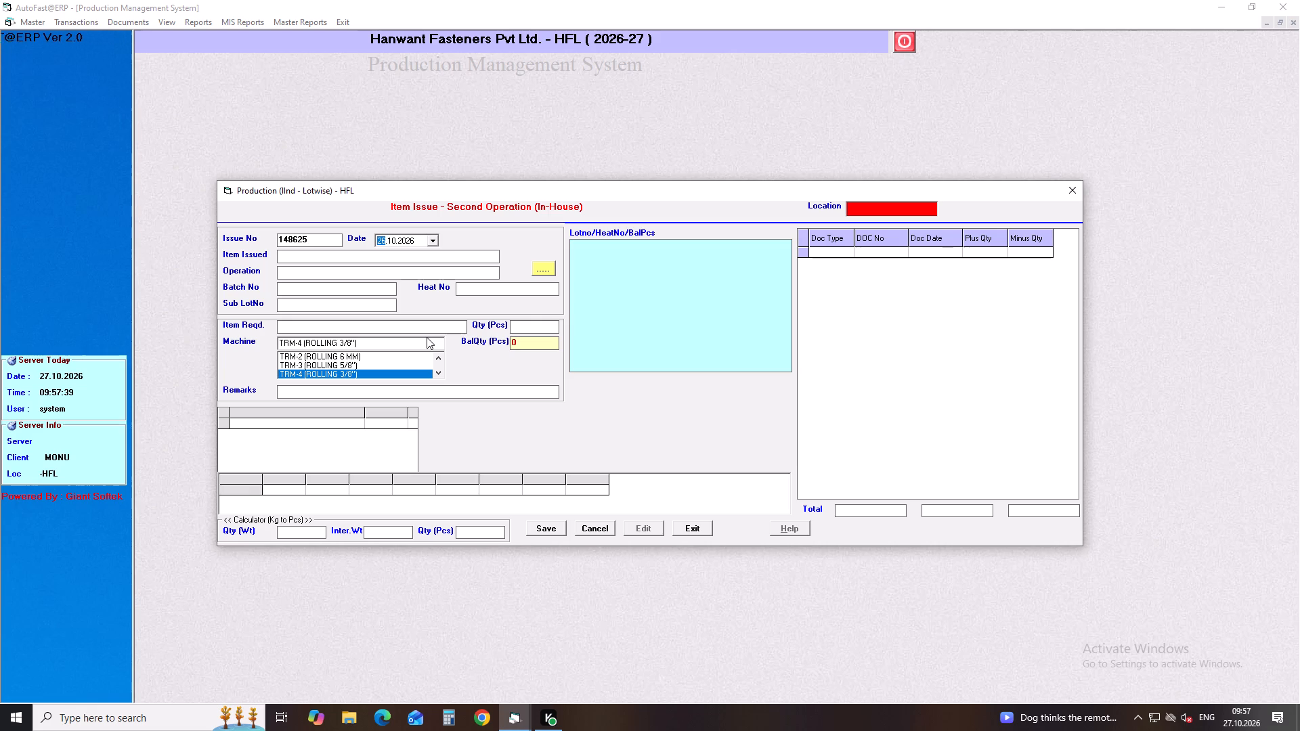
pyautogui.press('Return')
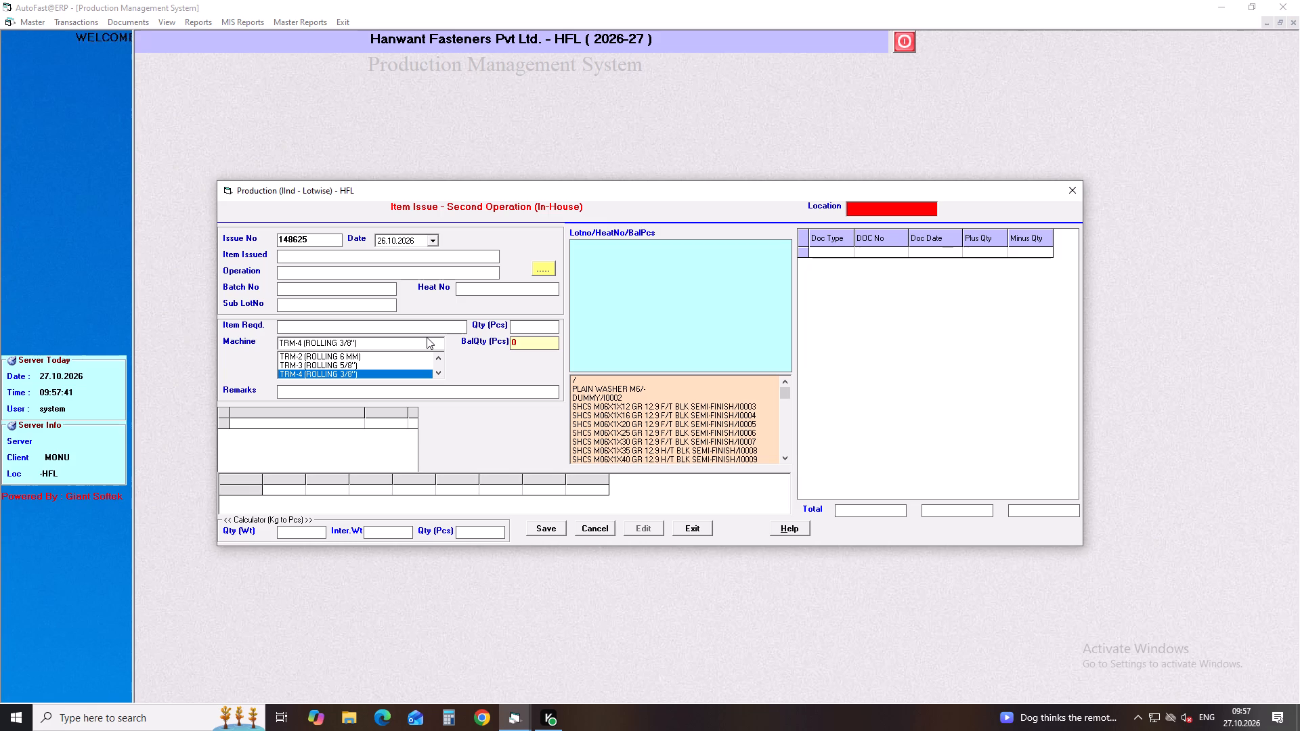
pyautogui.write('INT')
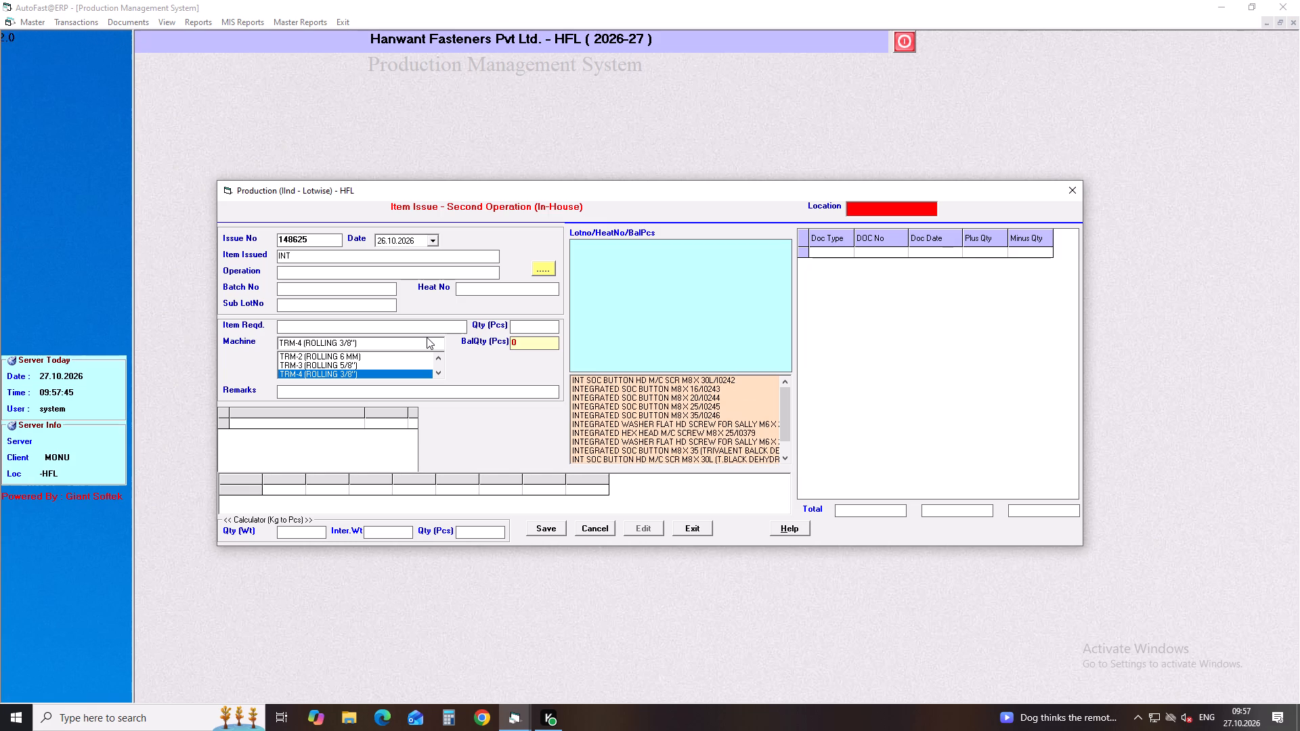
pyautogui.press('Down')
pyautogui.press('Down')
pyautogui.press('Down')
pyautogui.press('Down')
pyautogui.press('Down')
pyautogui.press('Return')
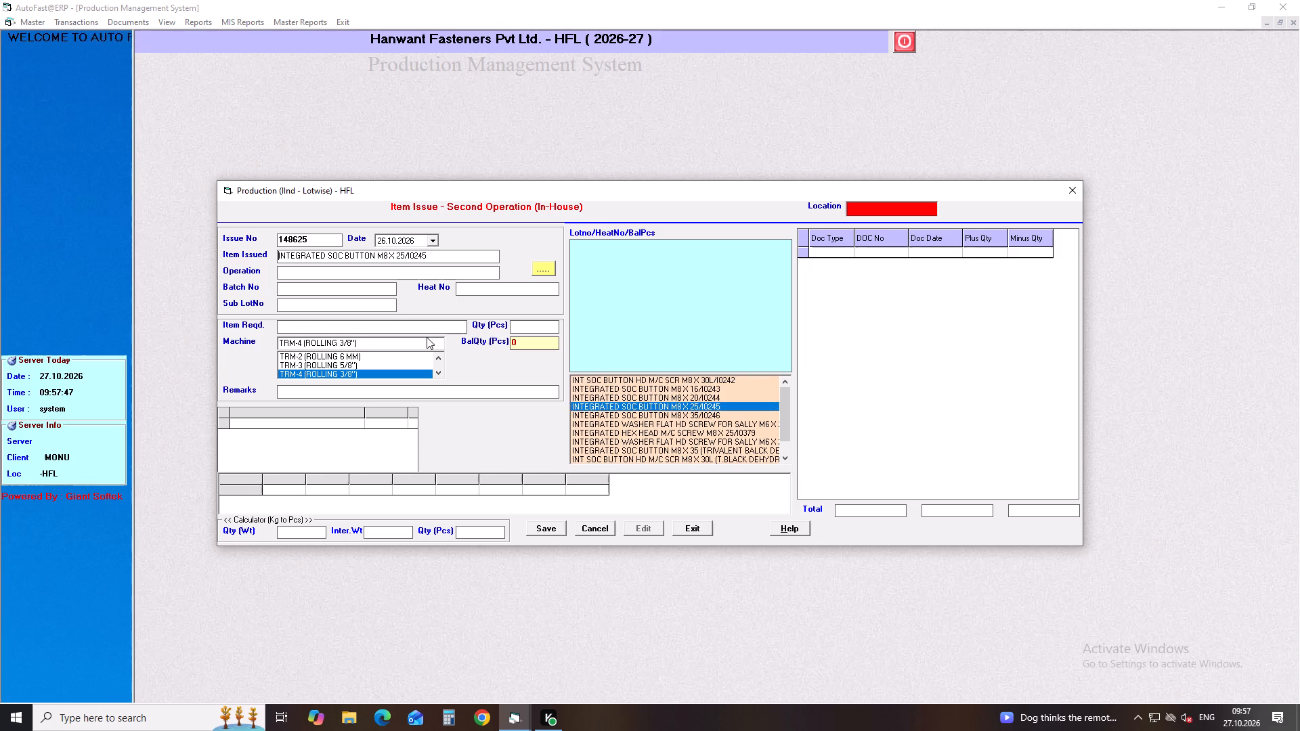
pyautogui.press('Return')
# Choose the ROLLING operation for the M8 X 25 button screw and select lot 00504226JP01 with heat number 4519466.
pyautogui.press('Down')
pyautogui.press('Down')
pyautogui.press('Down')
pyautogui.press('Down')
pyautogui.press('Return')
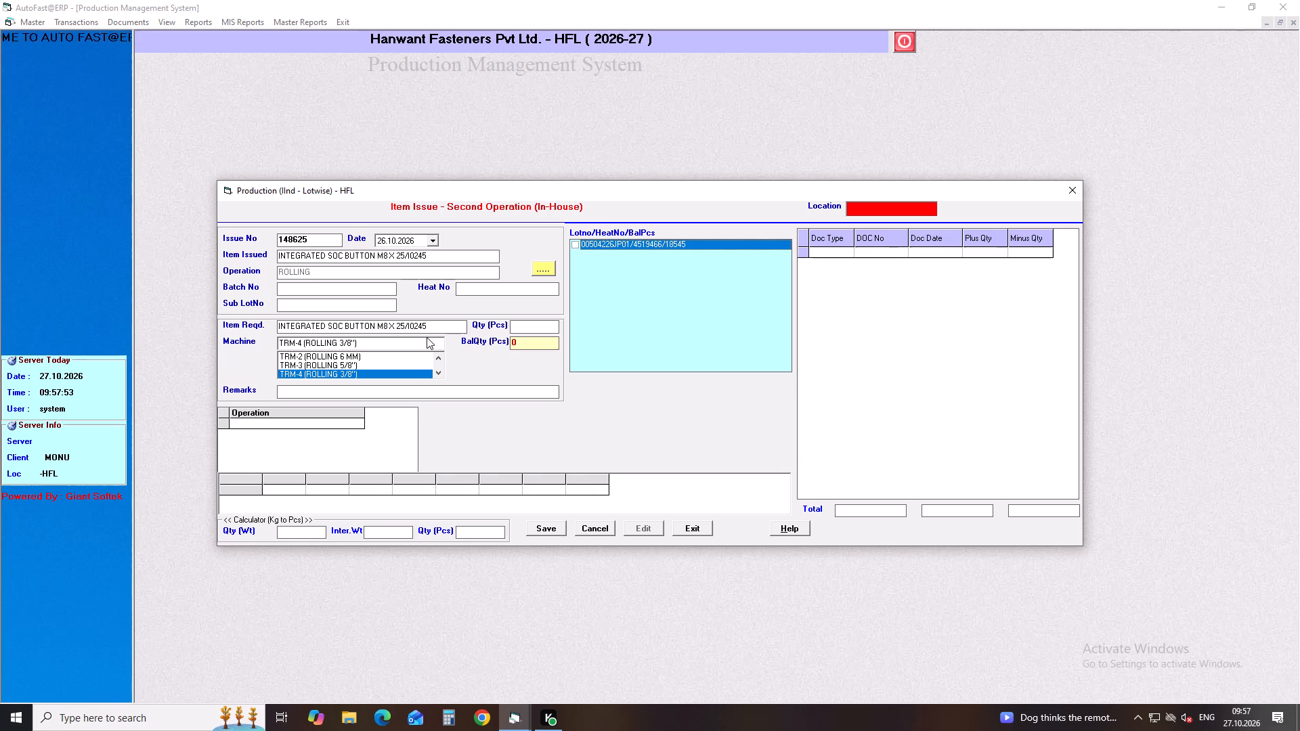
pyautogui.click(574, 244)
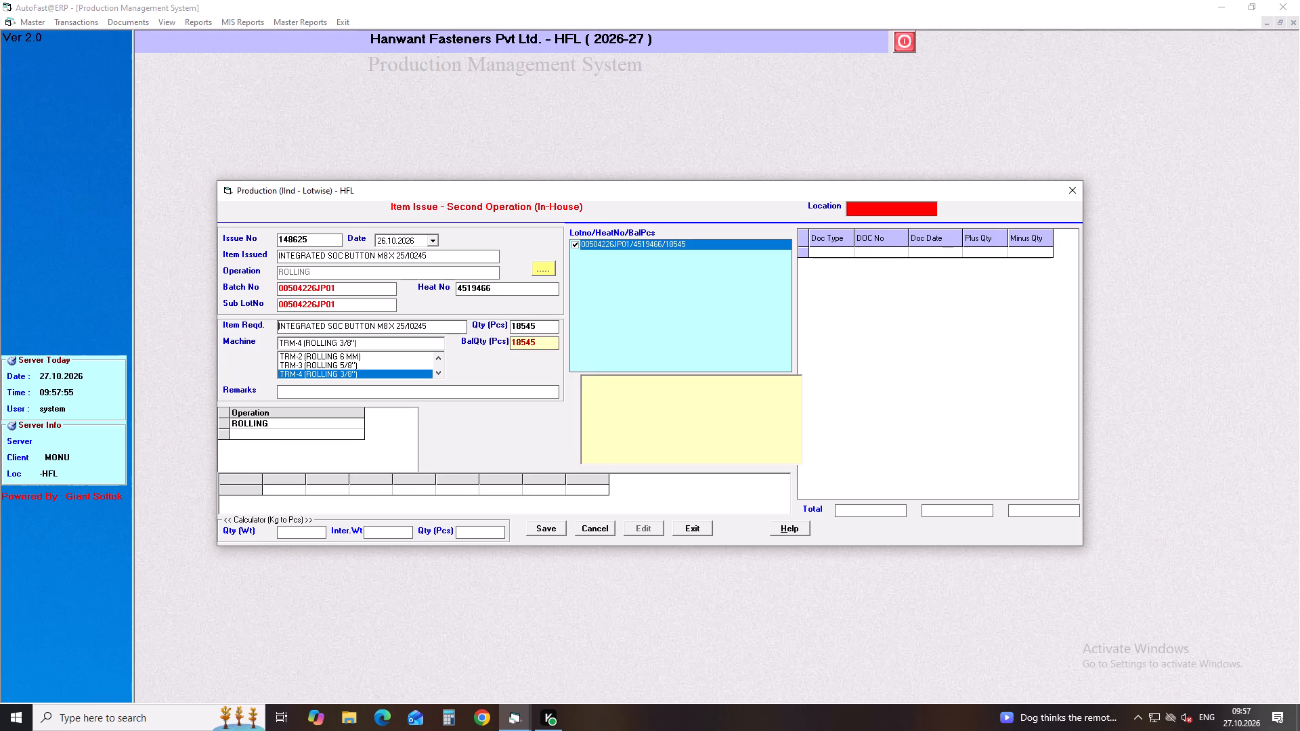
# Set the M8 X 25 button screw's issue quantity to 2304 pcs.
pyautogui.moveTo(543, 324); pyautogui.dragTo(441, 326)
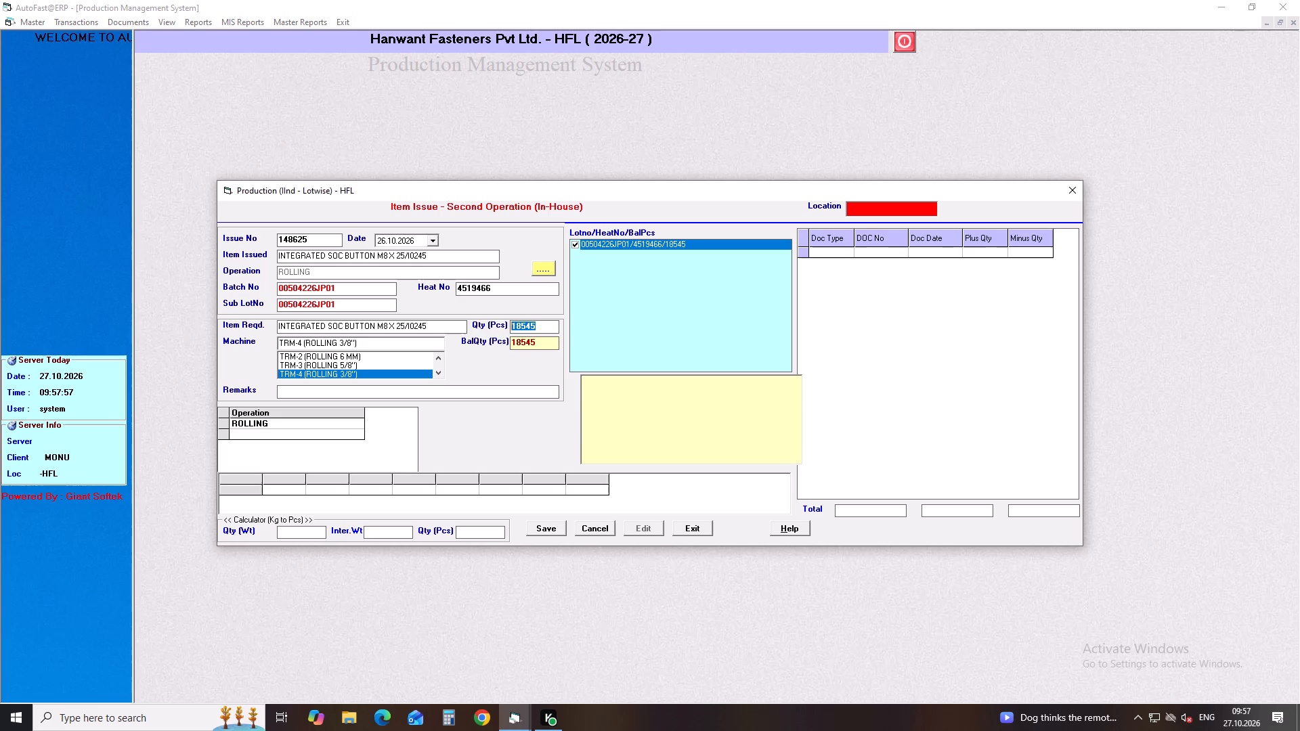
pyautogui.write('2304')
pyautogui.press('Return')
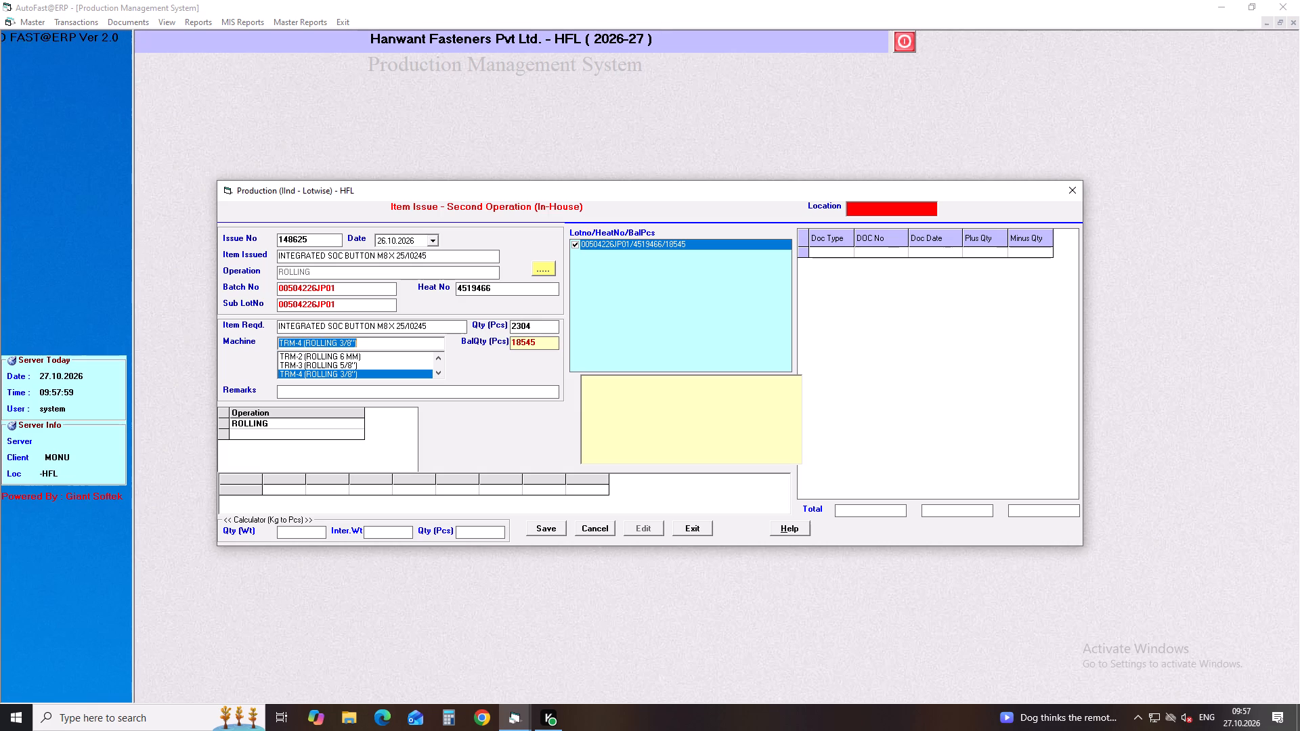
# Assign machine TRM-5 (ROLLING 1/4") and save the M8 X 25 item issue entry.
pyautogui.press('Down')
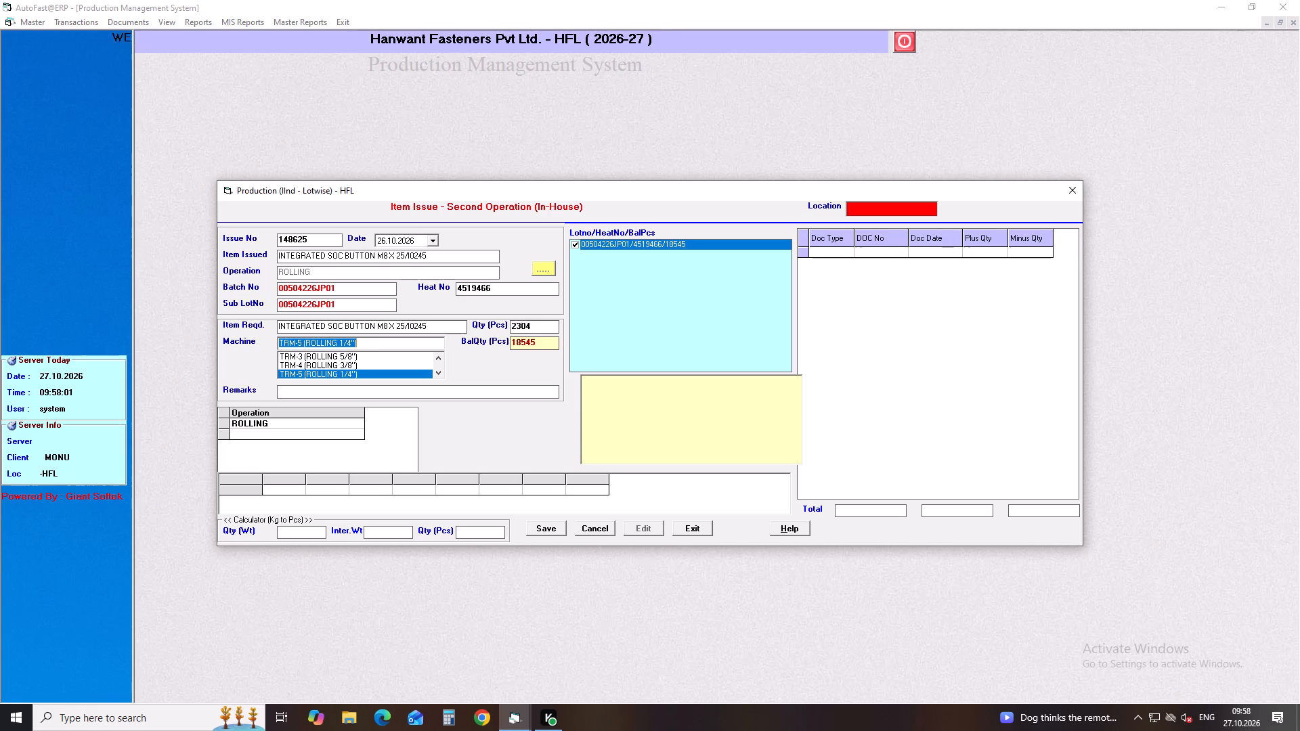
pyautogui.press('Return')
pyautogui.press('Return')
pyautogui.press('Return')
# Start a new issue entry dated 26.10.2026 and pick SCREW PAN 6 X 12 (3007598)/I0293 as the issued item.
pyautogui.press('Return')
pyautogui.press('Return')
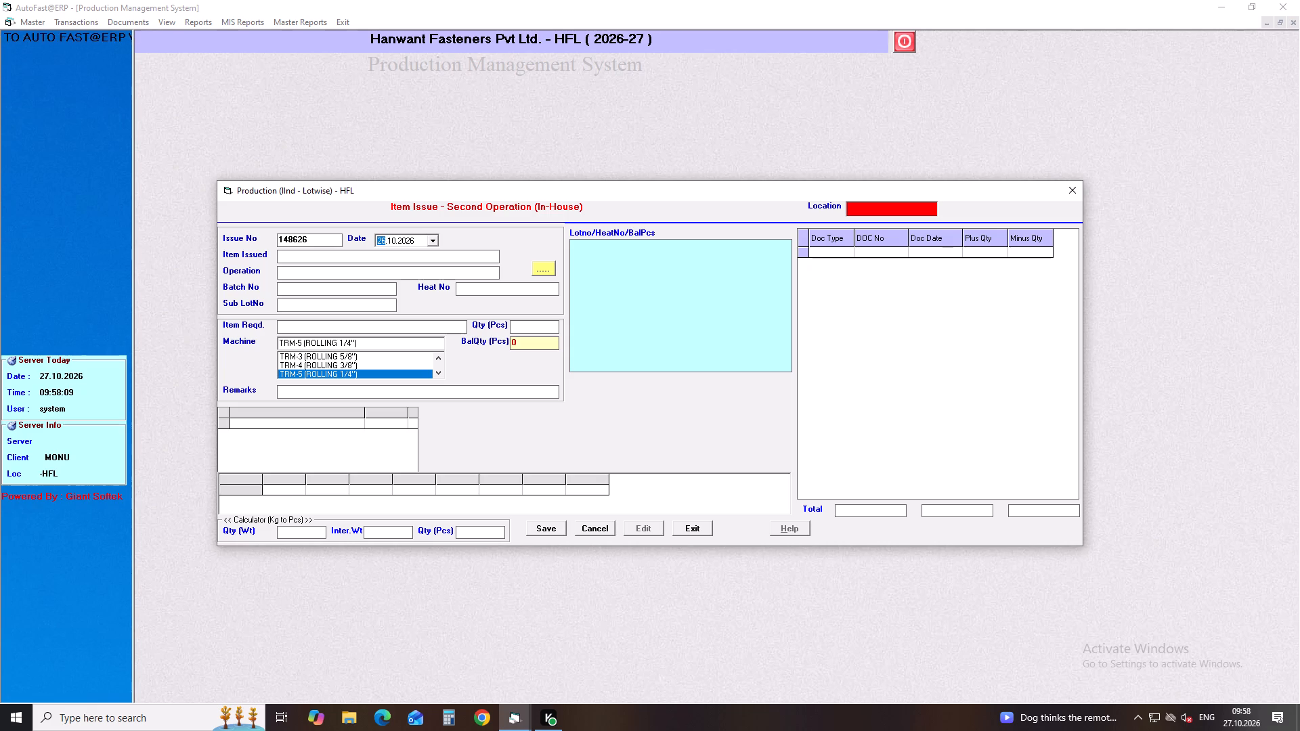
pyautogui.press('Return')
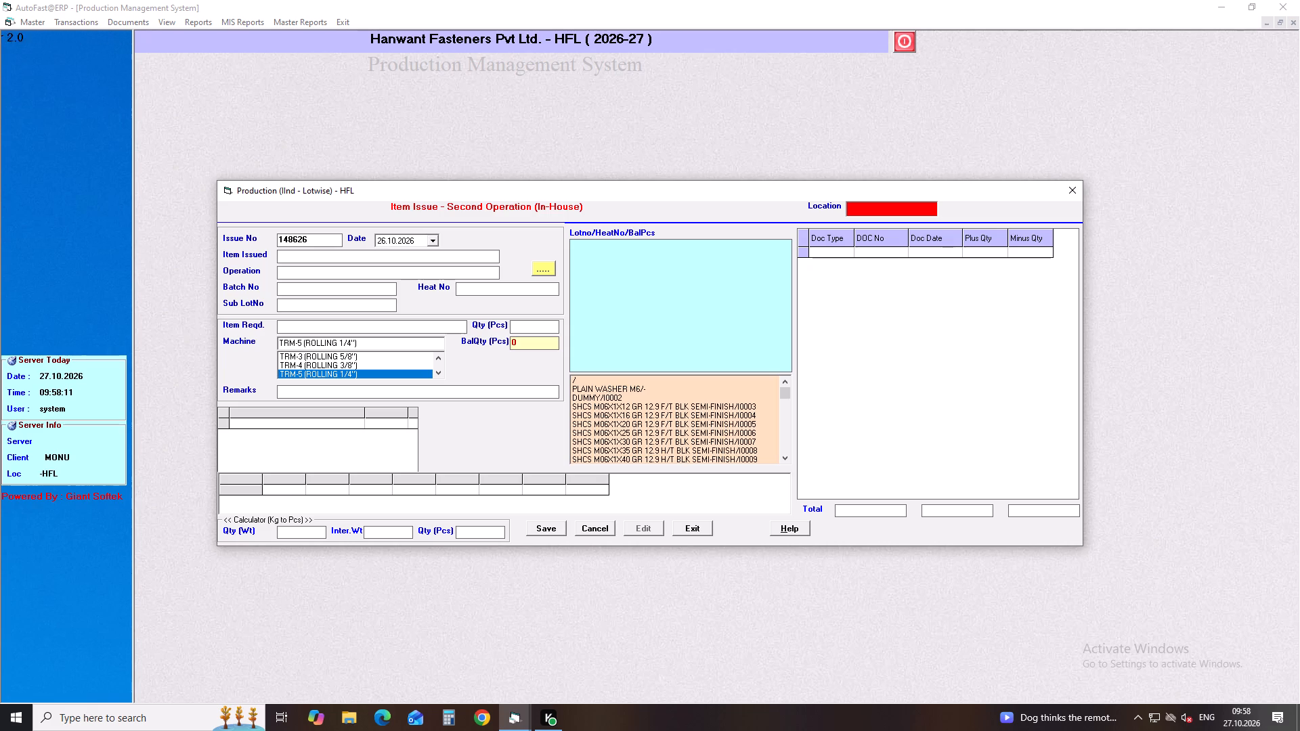
pyautogui.write('SCREW PAN')
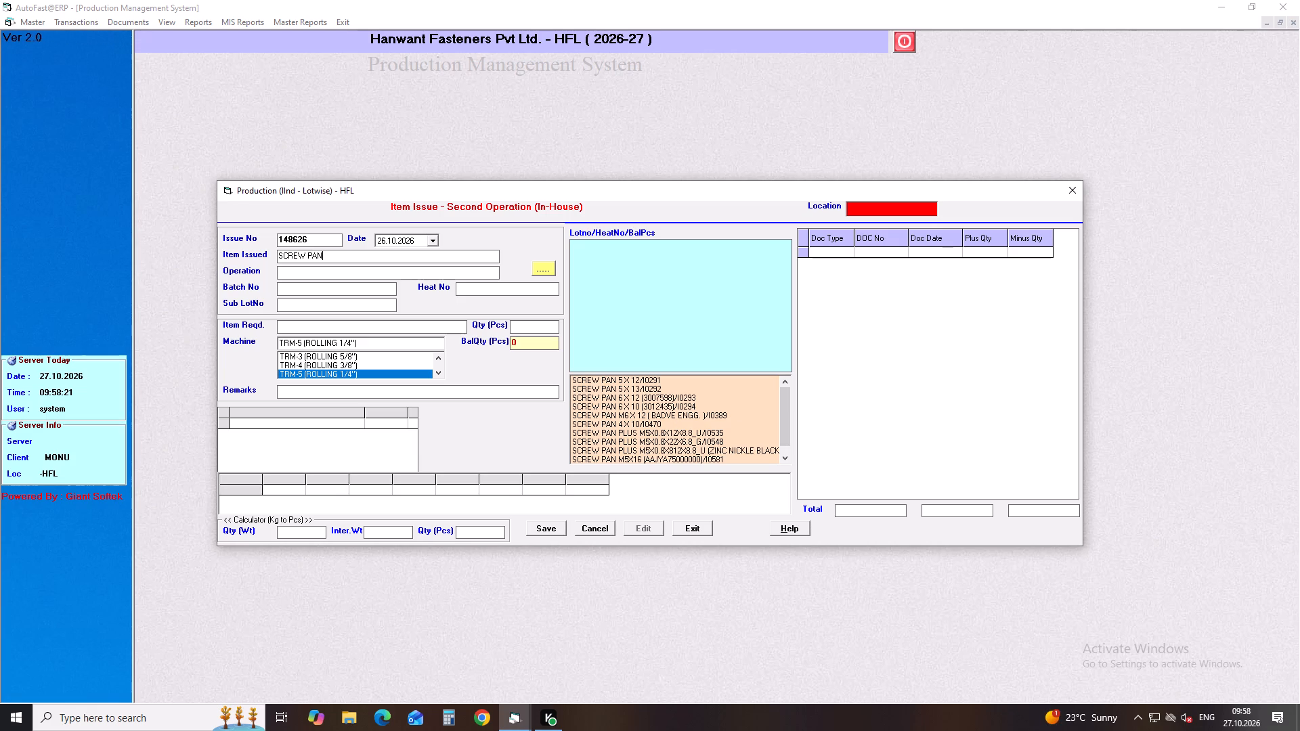
pyautogui.press('Down')
pyautogui.press('Down')
pyautogui.press('Down')
pyautogui.press('Down')
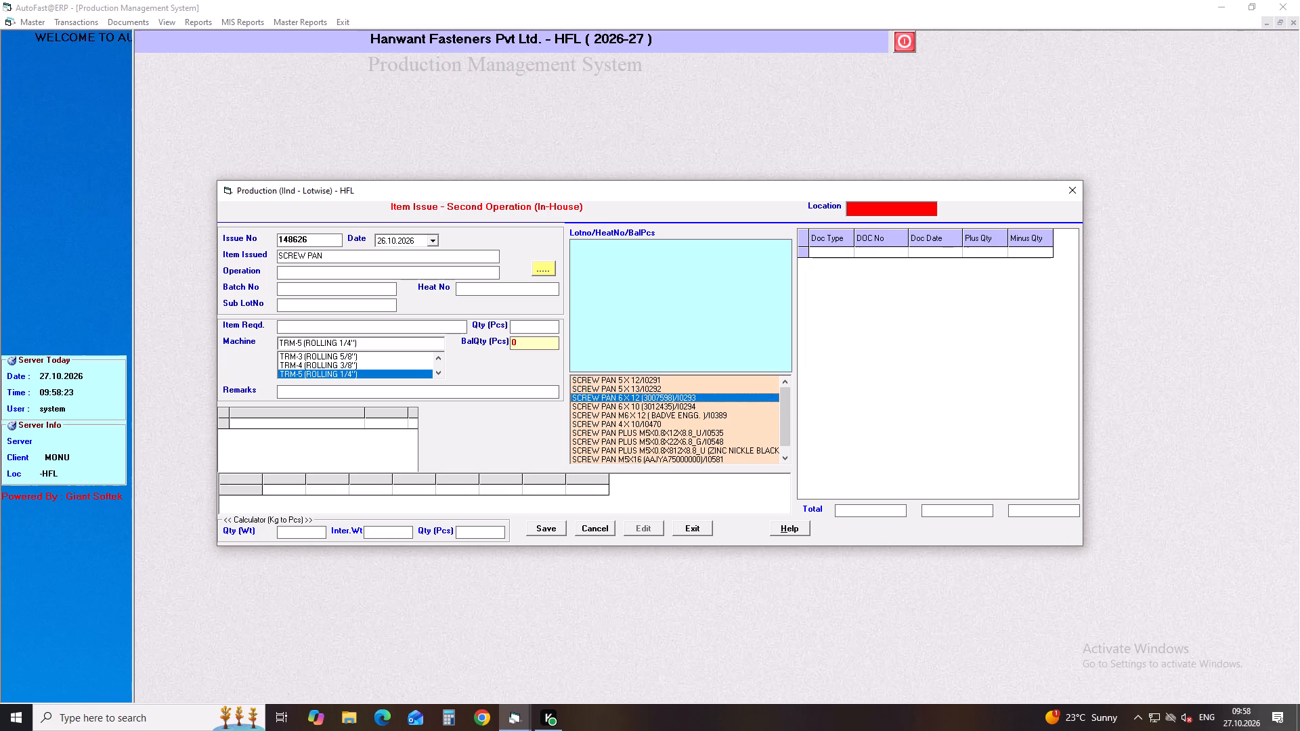
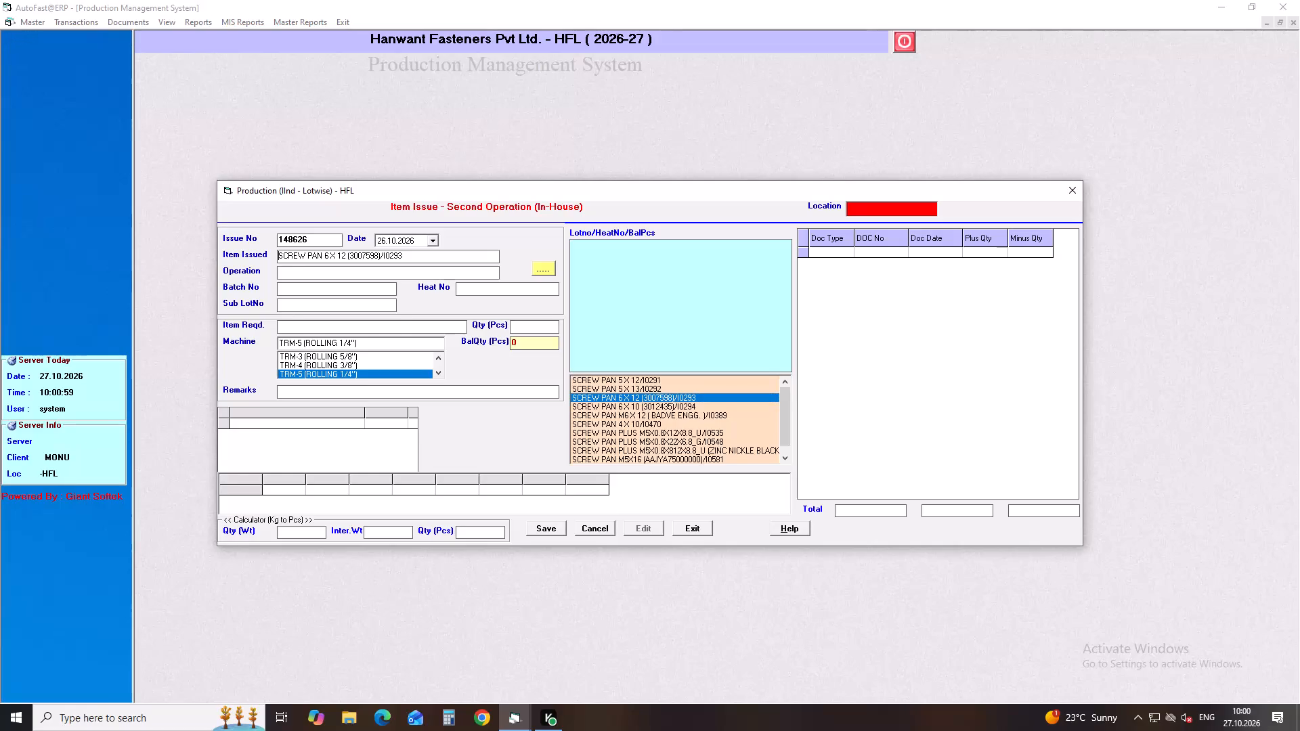
# Choose the ROLLING operation for SCREW PAN 6 X 12 and select lot 00478226HP01 with heat number F260204.
pyautogui.press('Return')
pyautogui.press('Down')
pyautogui.press('Down')
pyautogui.press('Down')
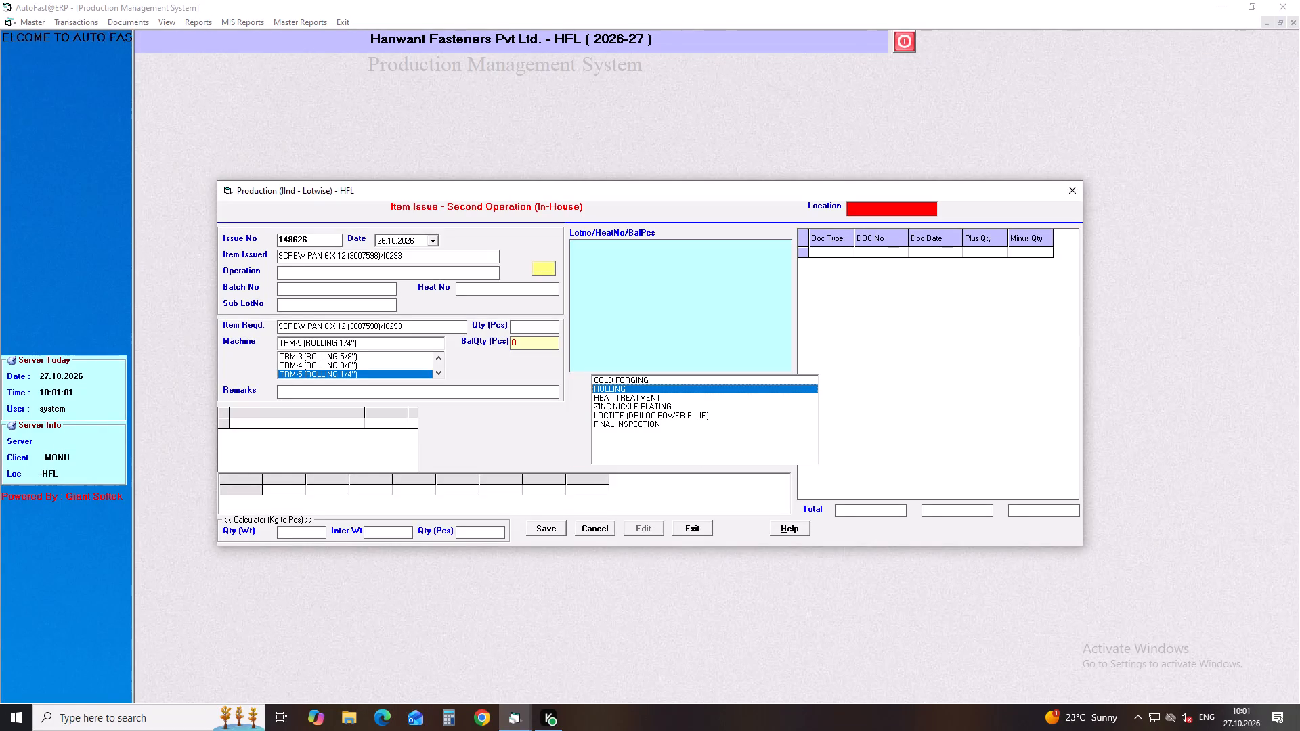
pyautogui.press('Return')
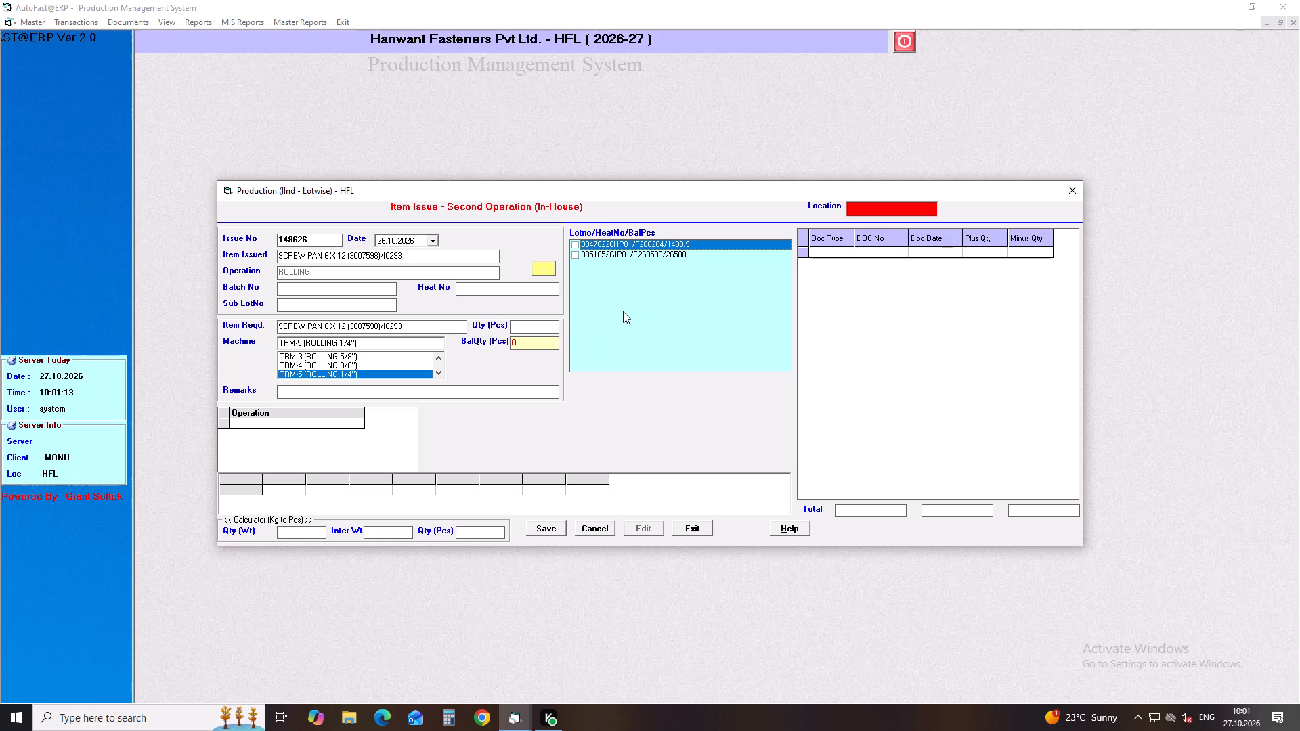
pyautogui.click(575, 244)
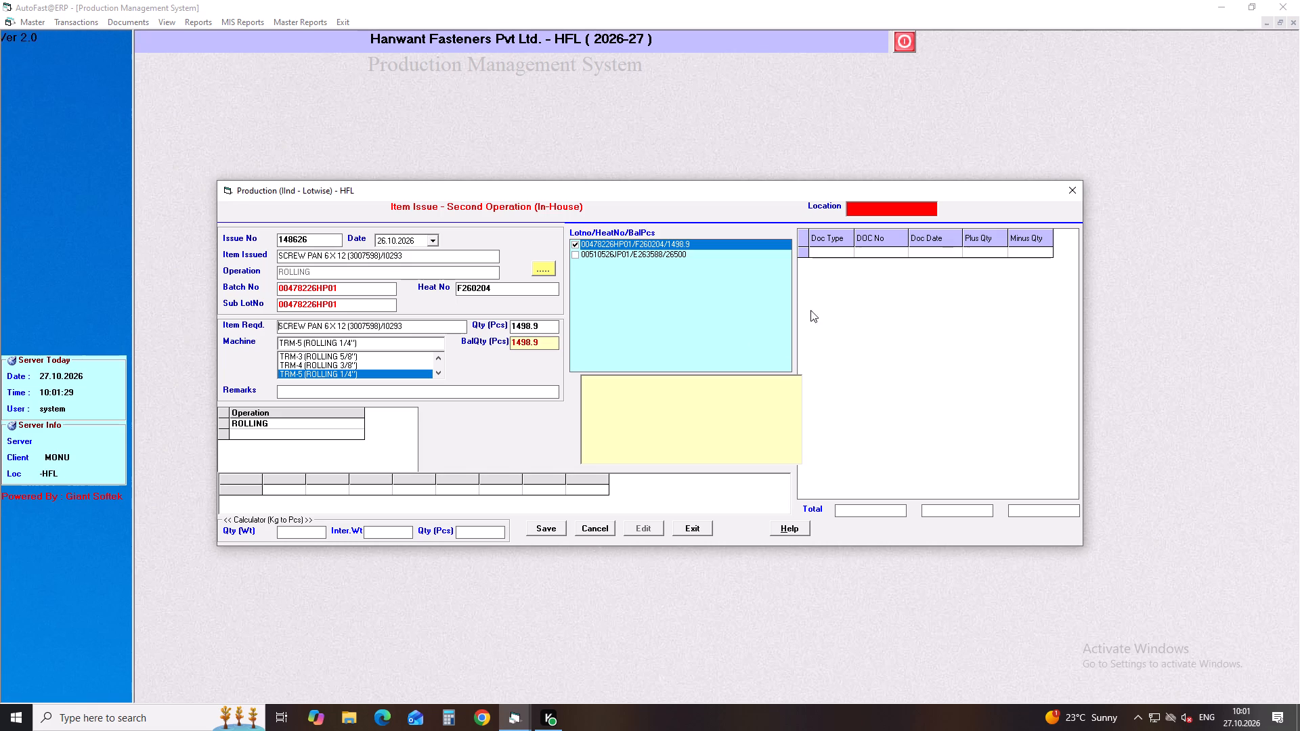
# Calculate 13515 minus 1495 in the Calculator for the remaining pieces, and close it.
pyautogui.click(444, 723)
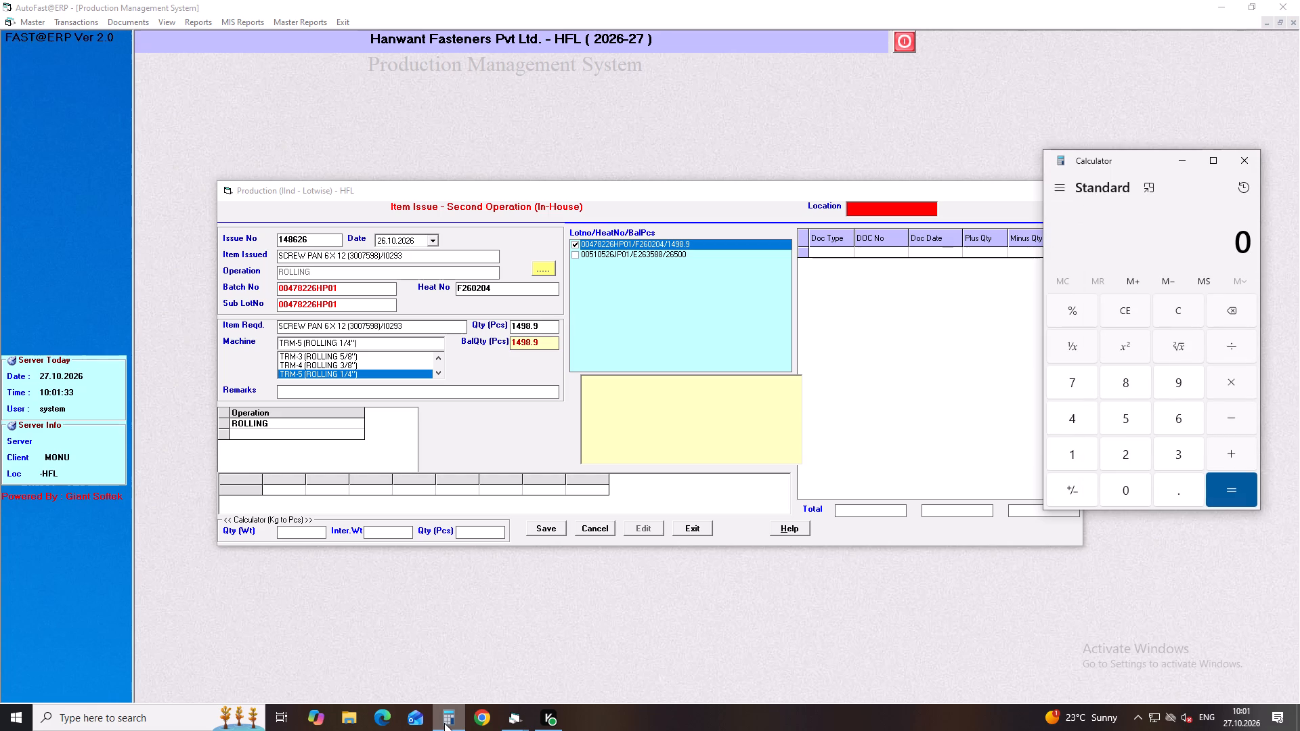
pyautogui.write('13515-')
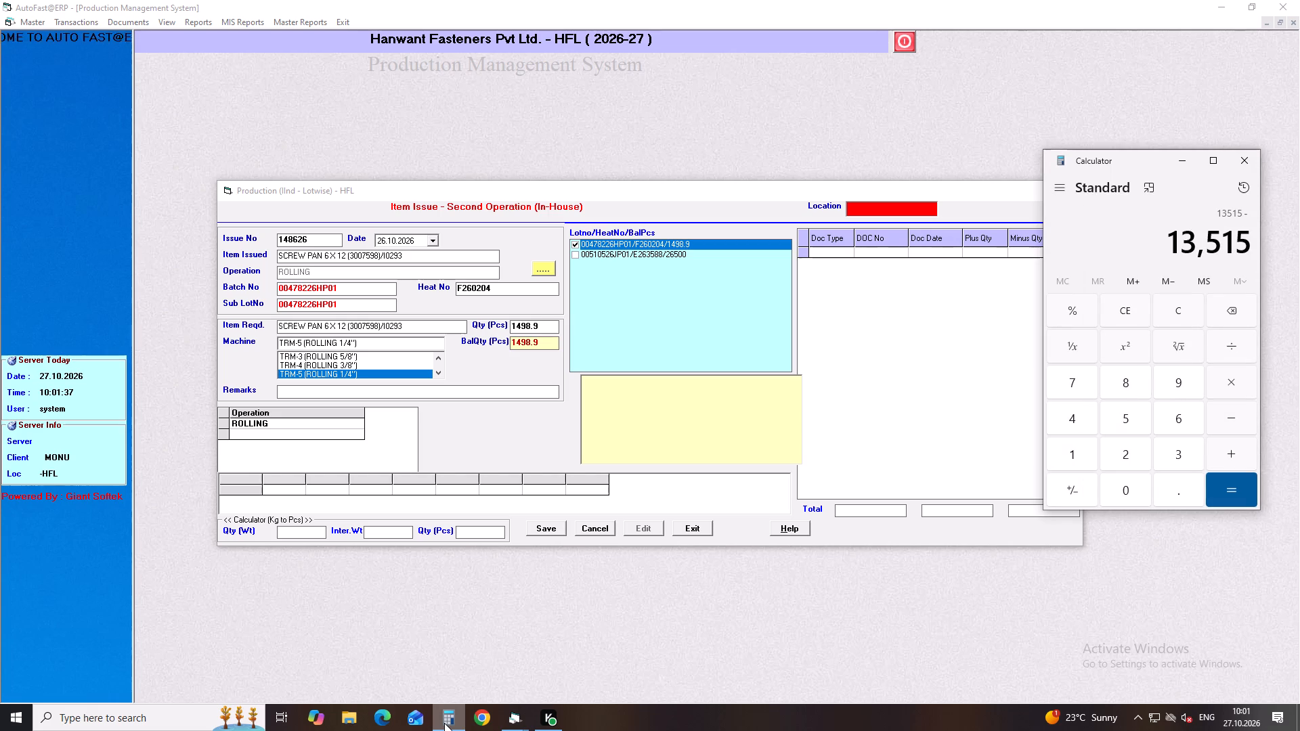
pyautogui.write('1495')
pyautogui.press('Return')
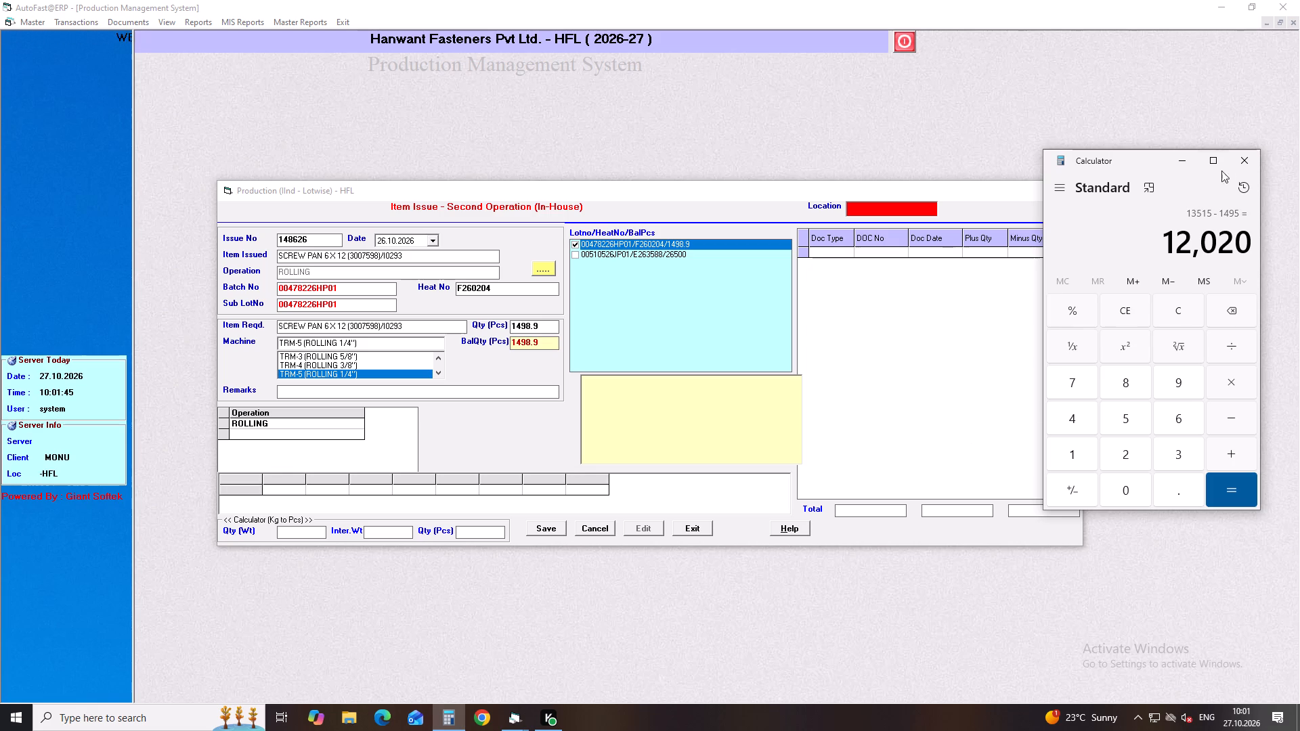
pyautogui.click(1242, 160)
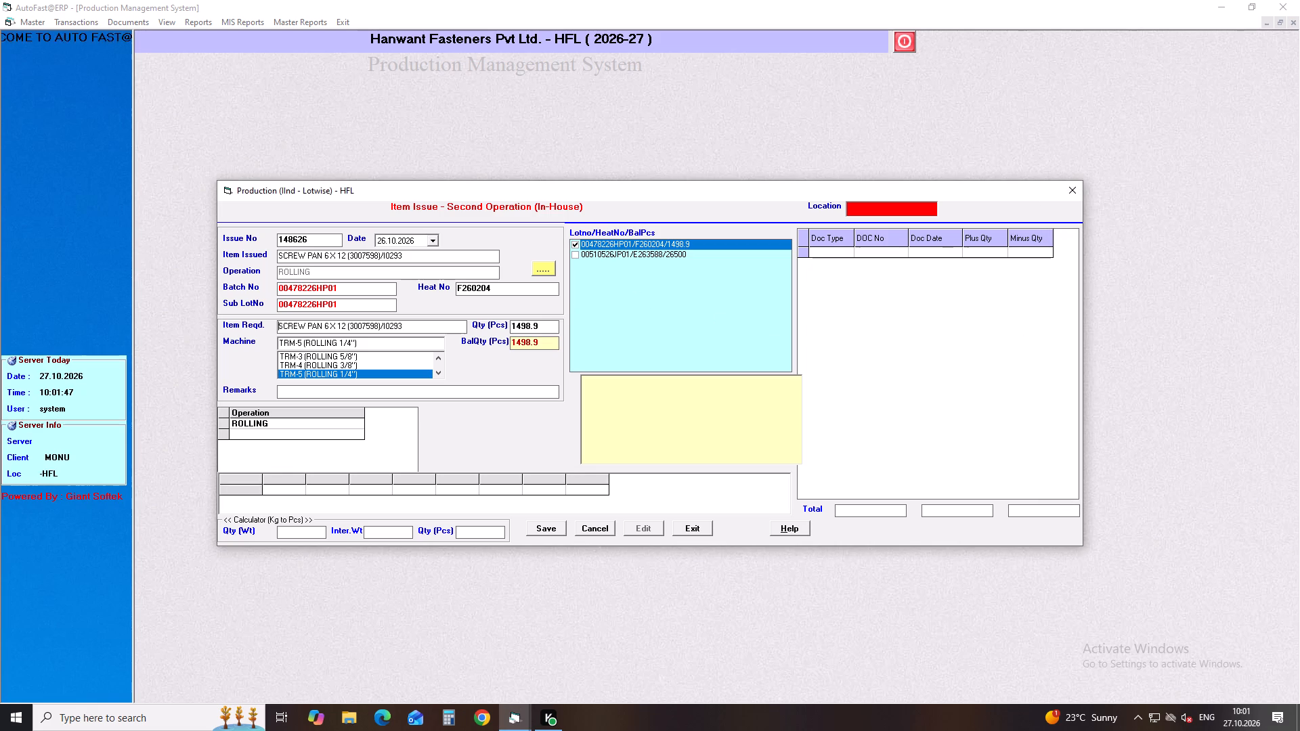
# Accept the lot's full quantity of 1498.9 pcs on machine TRM-5 (ROLLING 1/4") and save the SCREW PAN issue entry.
pyautogui.click(544, 326)
pyautogui.press('Return')
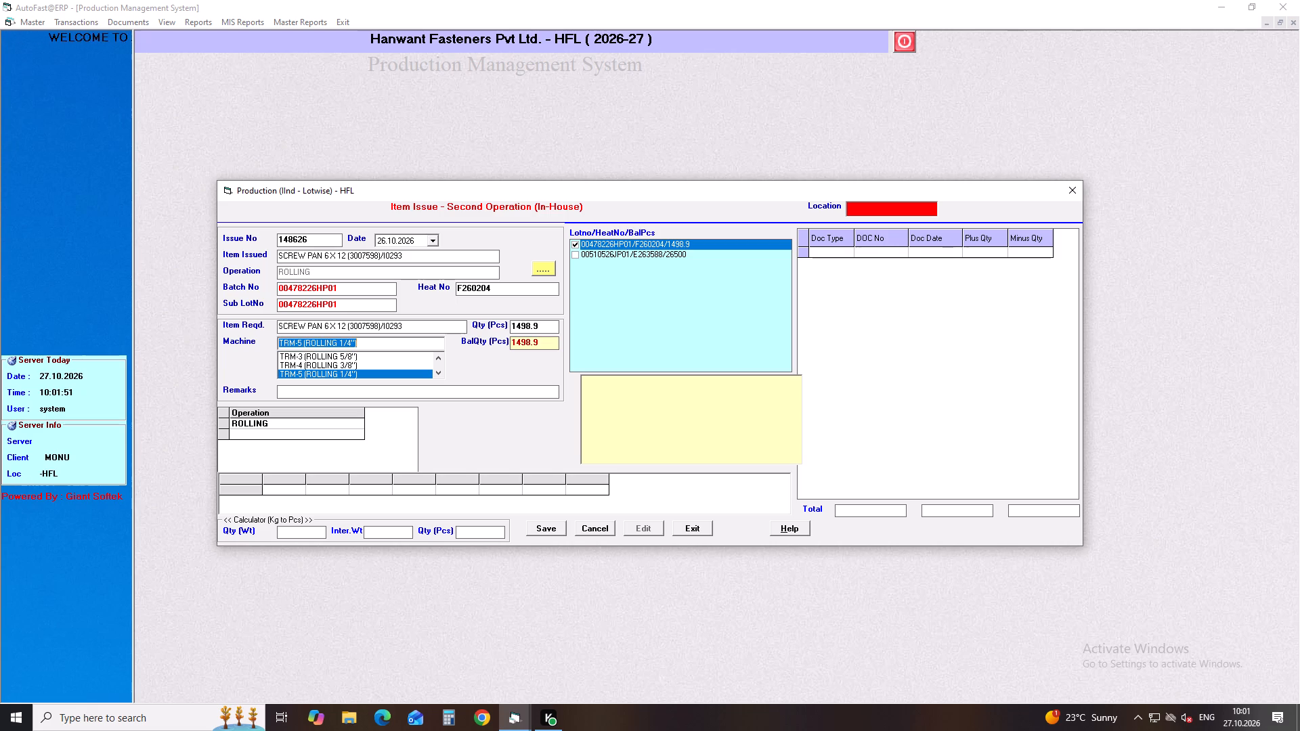
pyautogui.press('Return')
pyautogui.press('Return')
pyautogui.press('Return')
pyautogui.press('Return')
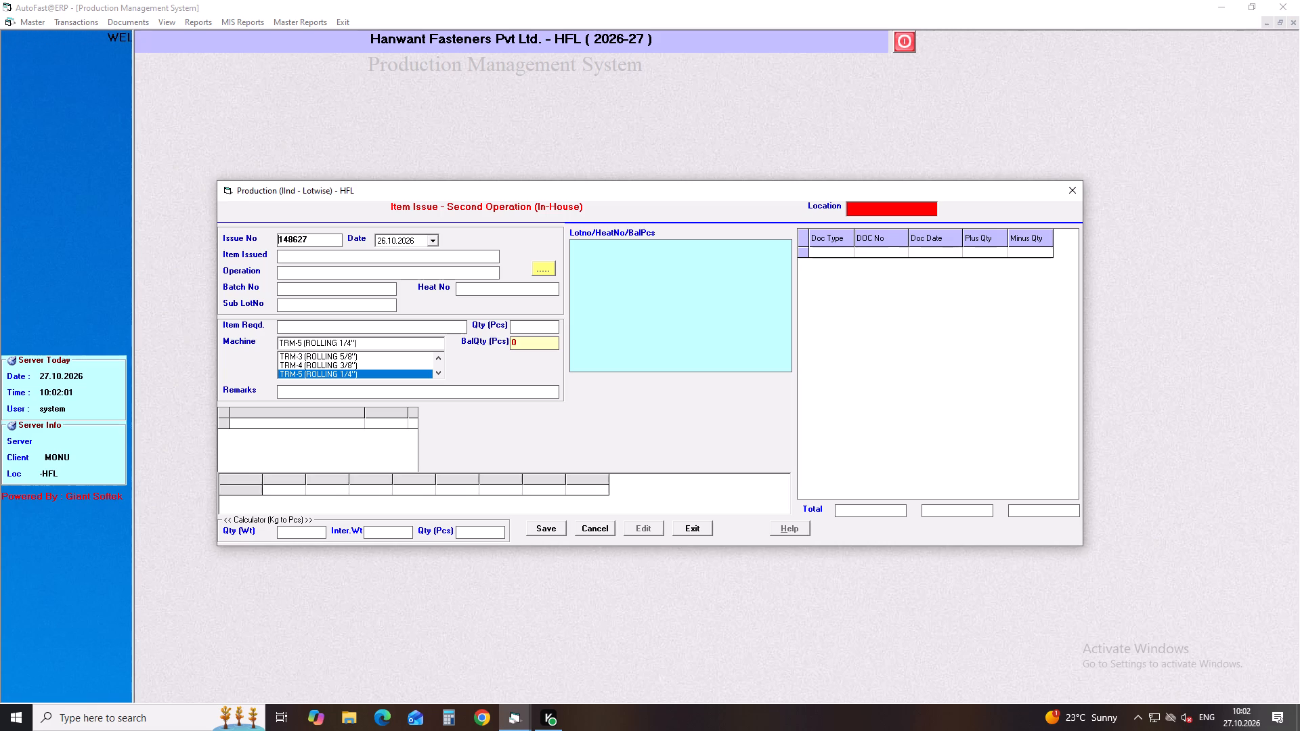
# Start another issue entry dated 26.10.2026 and pick SCREW PAN 6 X 12 (3007598)/I0293 as the issued item.
pyautogui.press('Return')
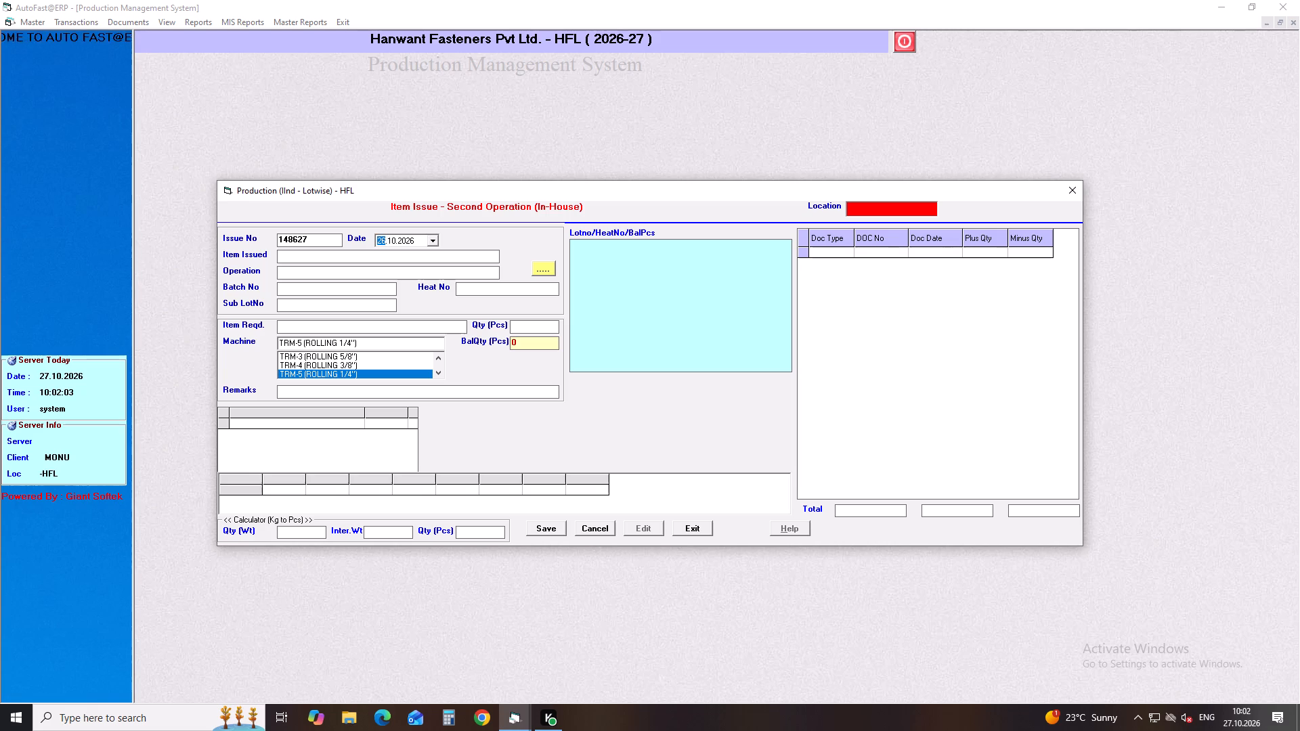
pyautogui.press('Return')
pyautogui.write('SCREW PAN')
pyautogui.press('Down')
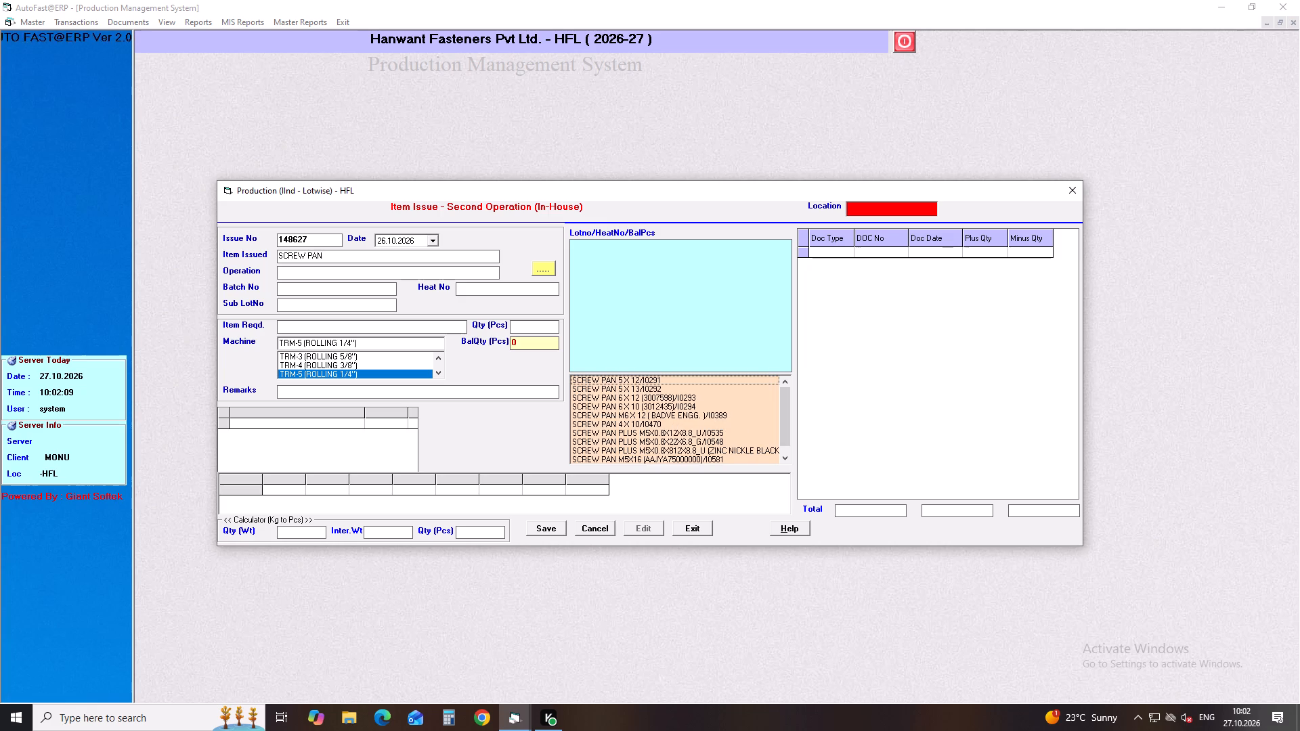
pyautogui.press('Down')
pyautogui.press('Down')
pyautogui.press('Down')
pyautogui.press('Down')
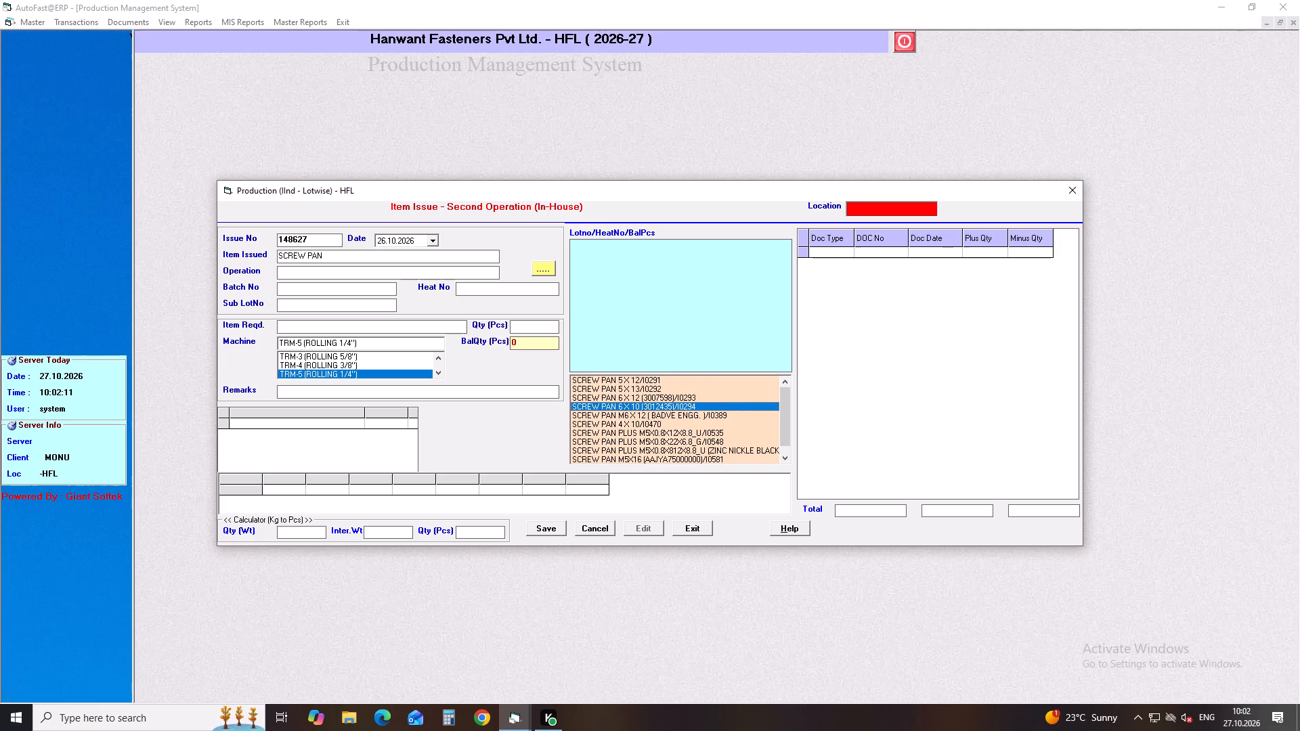
pyautogui.press('Up')
pyautogui.press('Return')
# Choose the ROLLING operation for this SCREW PAN entry and select lot 00510526JP01 with heat number E263588.
pyautogui.press('Return')
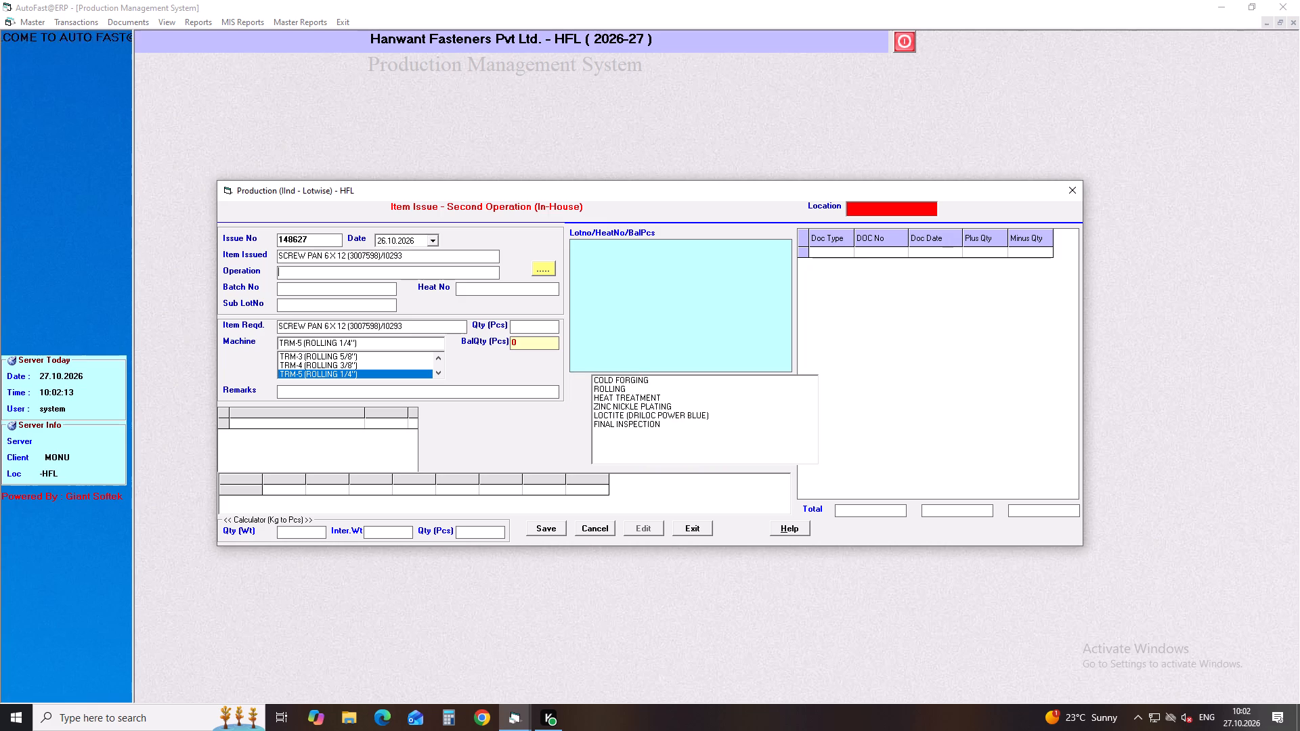
pyautogui.press('Down')
pyautogui.press('Down')
pyautogui.press('Down')
pyautogui.press('Down')
pyautogui.press('Up')
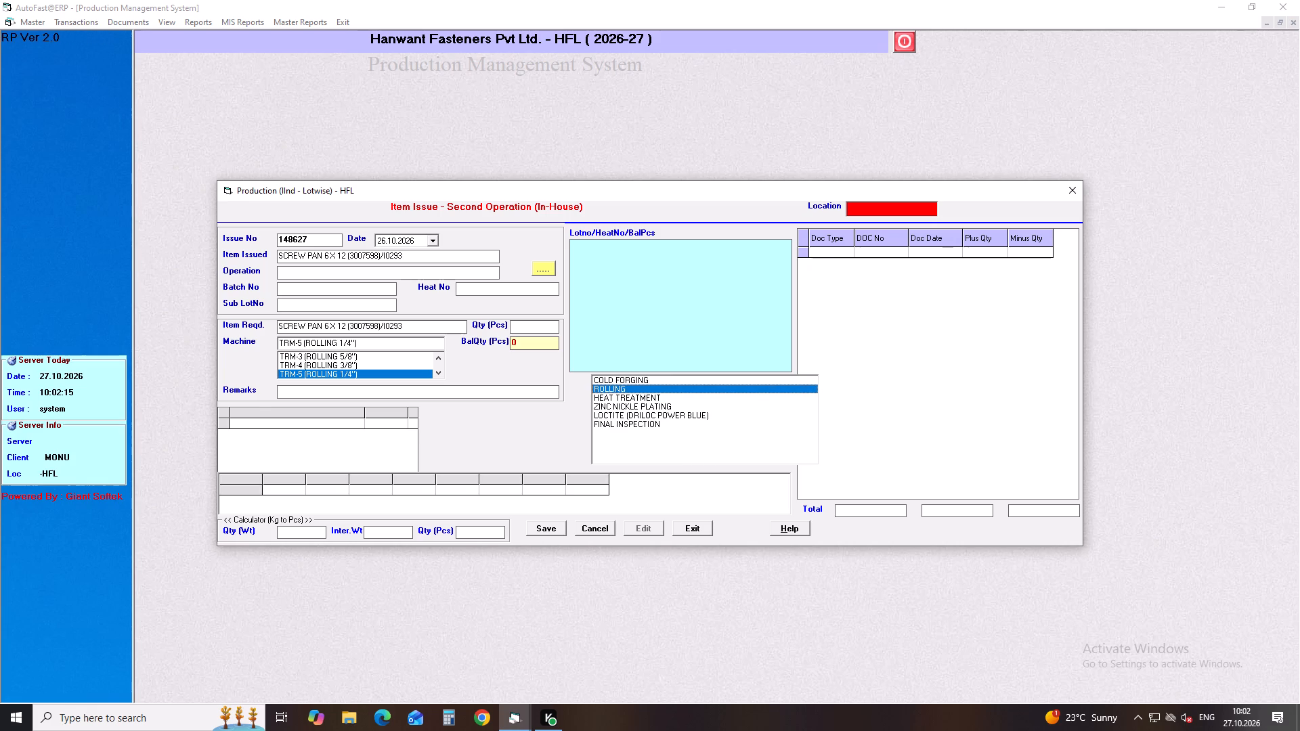
pyautogui.press('Return')
pyautogui.click(576, 242)
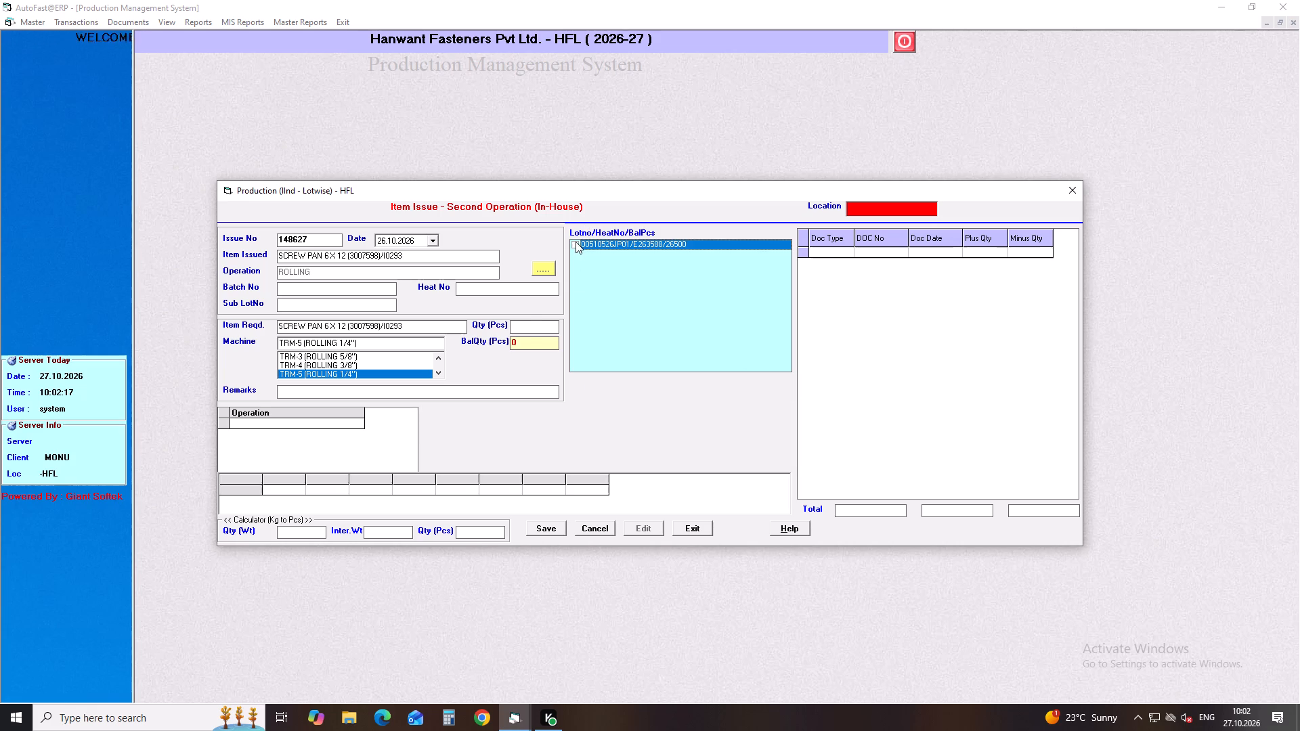
# Set the SCREW PAN issue quantity to 12020 pcs and save the entry with machine TRM-5 (ROLLING 1/4").
pyautogui.moveTo(555, 330); pyautogui.dragTo(506, 330)
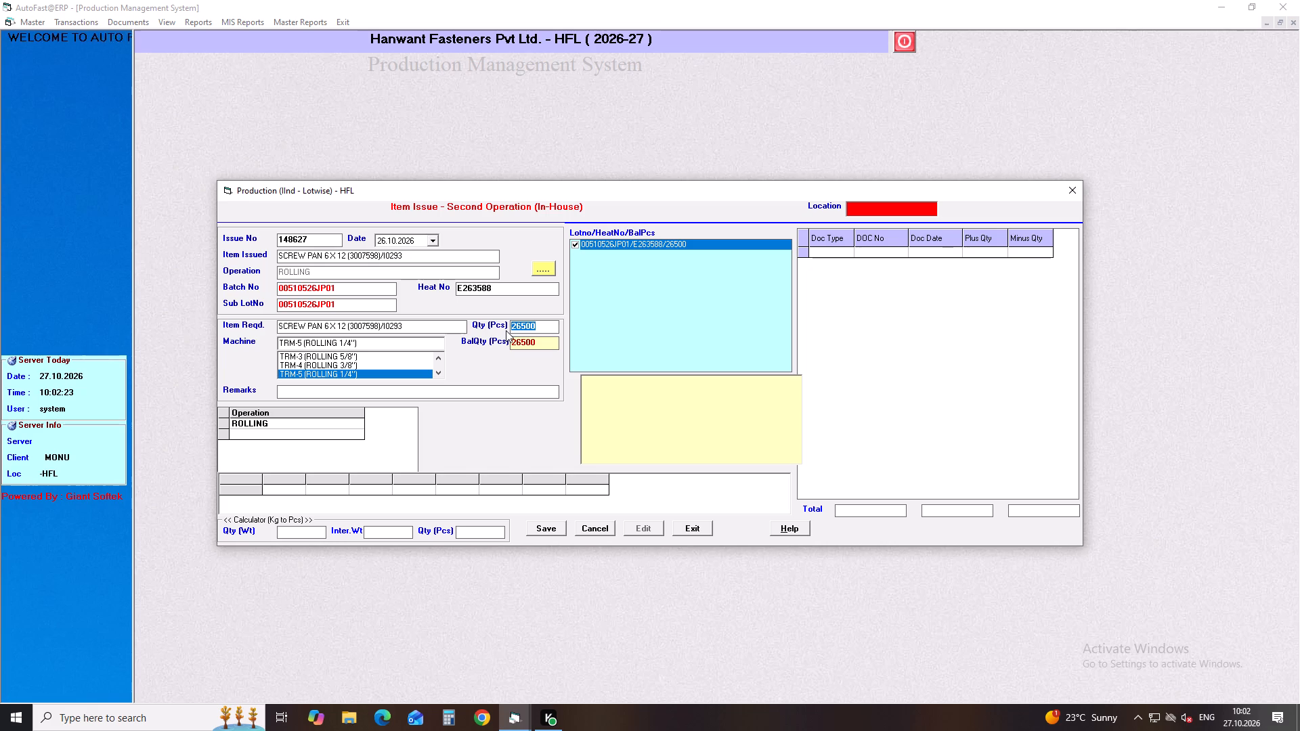
pyautogui.press('1')
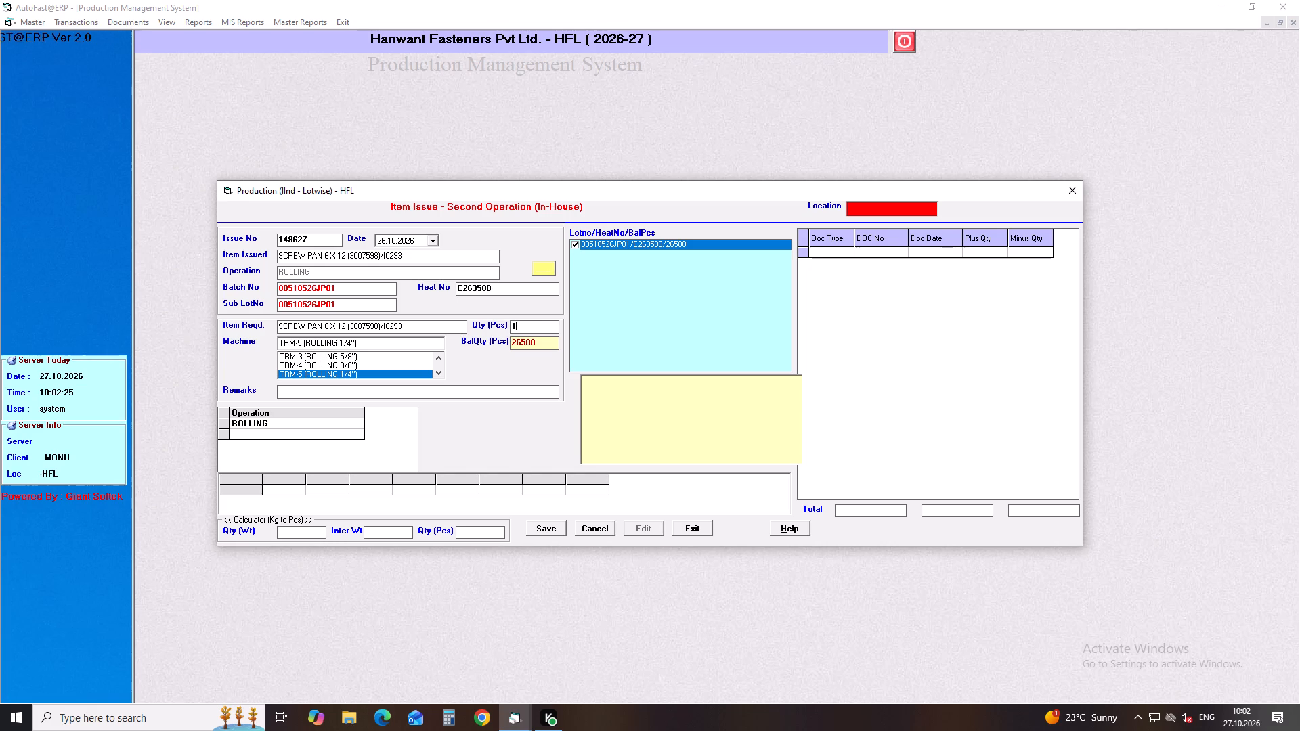
pyautogui.press('2')
pyautogui.write('01')
pyautogui.press('BackSpace')
pyautogui.write('20')
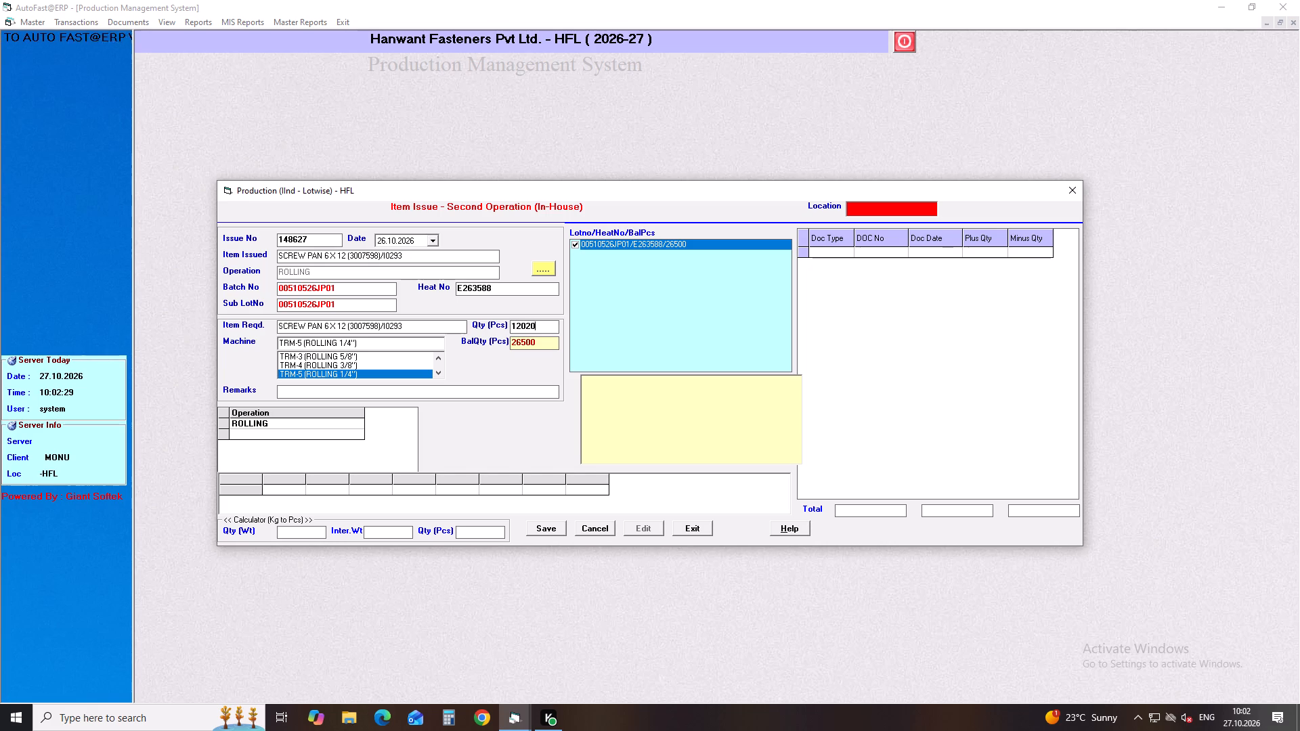
pyautogui.press('Return')
pyautogui.press('Return')
pyautogui.press('Return')
pyautogui.press('Return')
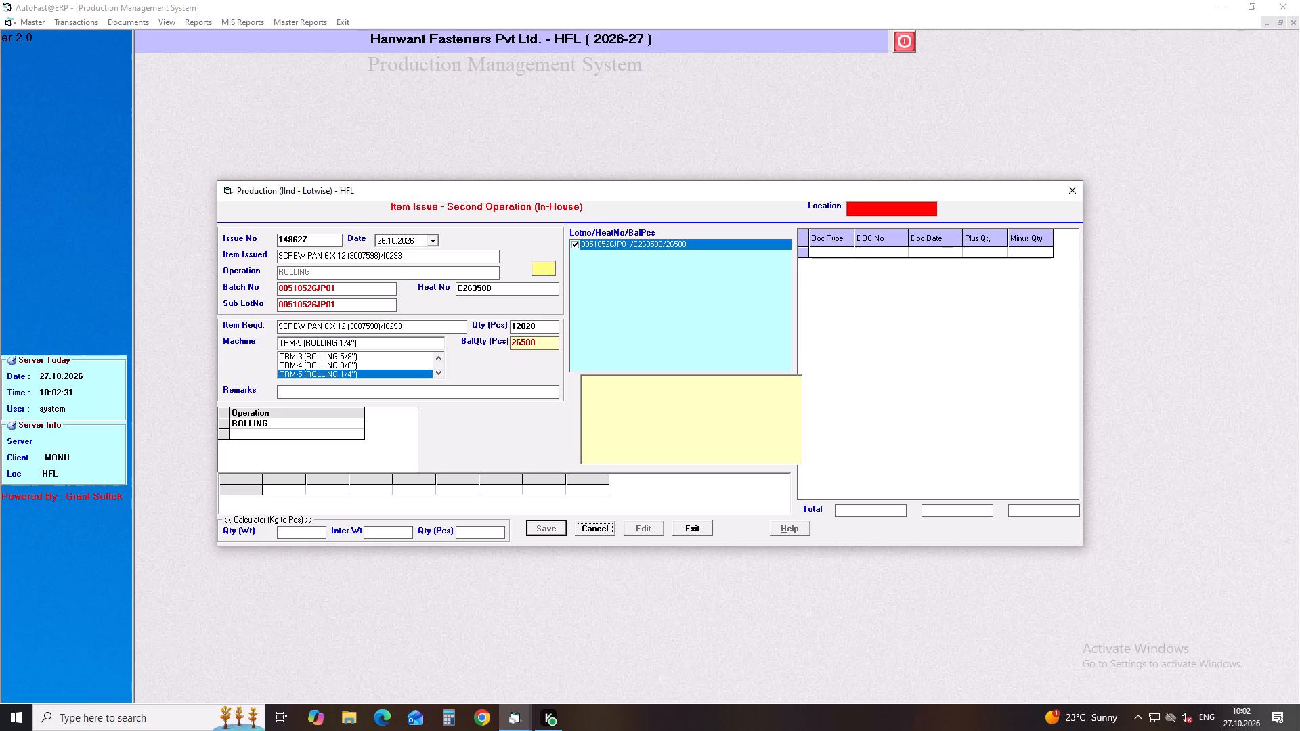
pyautogui.press('Return')
# Start an issue entry dated 26.10.2026 and pick SHCS M08X1.25X55 GR 12.9 H/T BLK SEMI-FINISH/I0026 as the issued item.
pyautogui.press('Return')
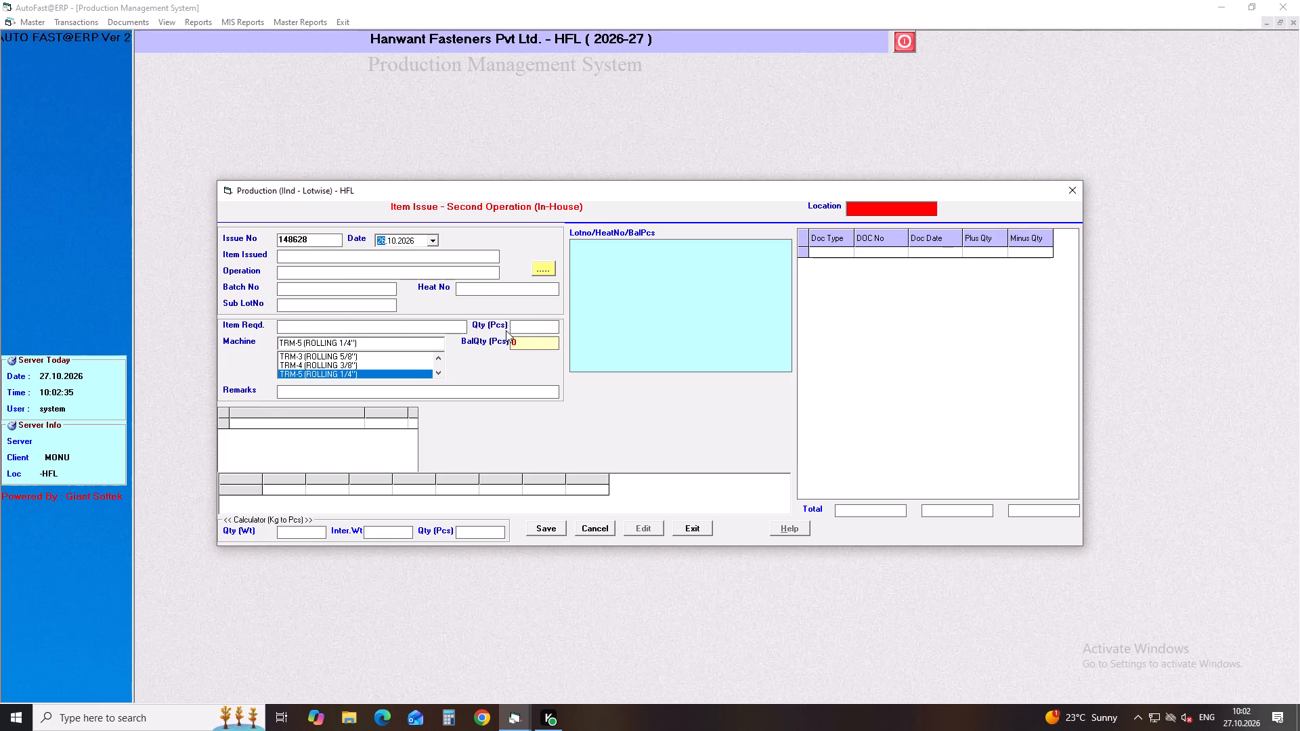
pyautogui.press('Return')
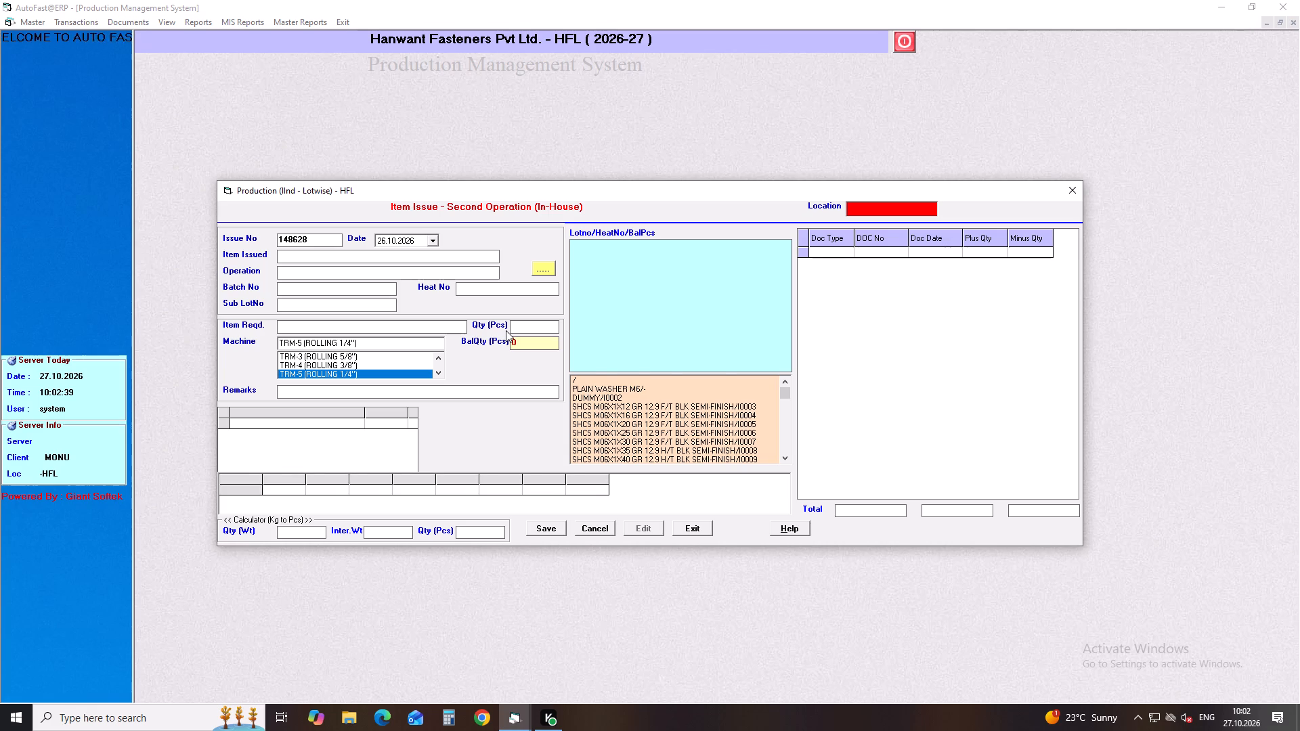
pyautogui.write('SHCS')
pyautogui.press('space')
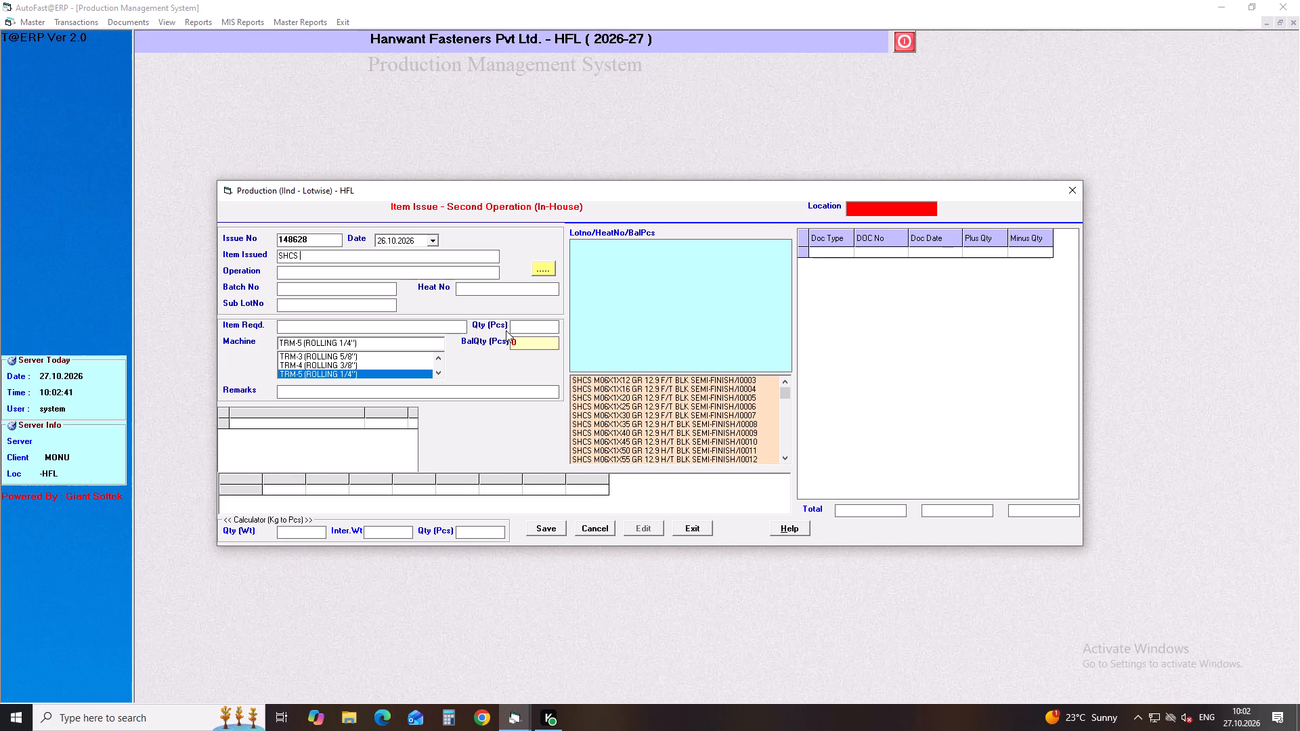
pyautogui.write('M08')
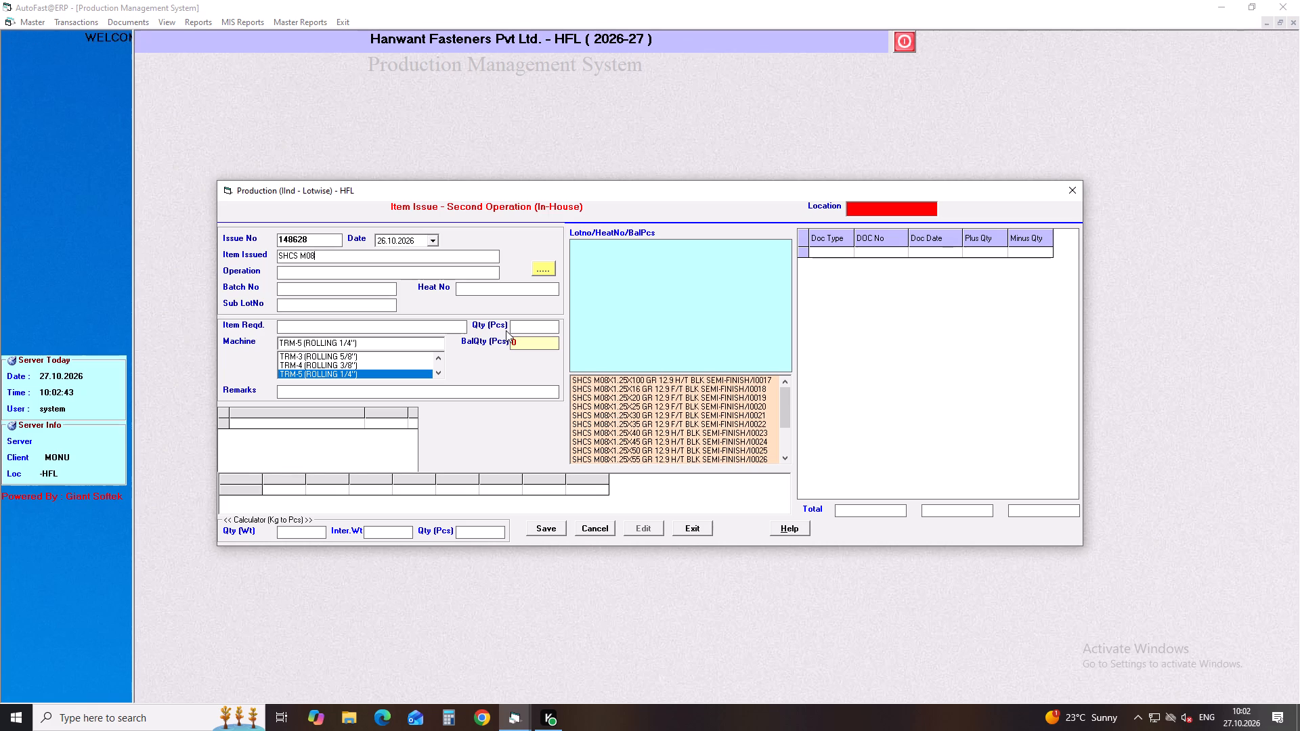
pyautogui.press('Down')
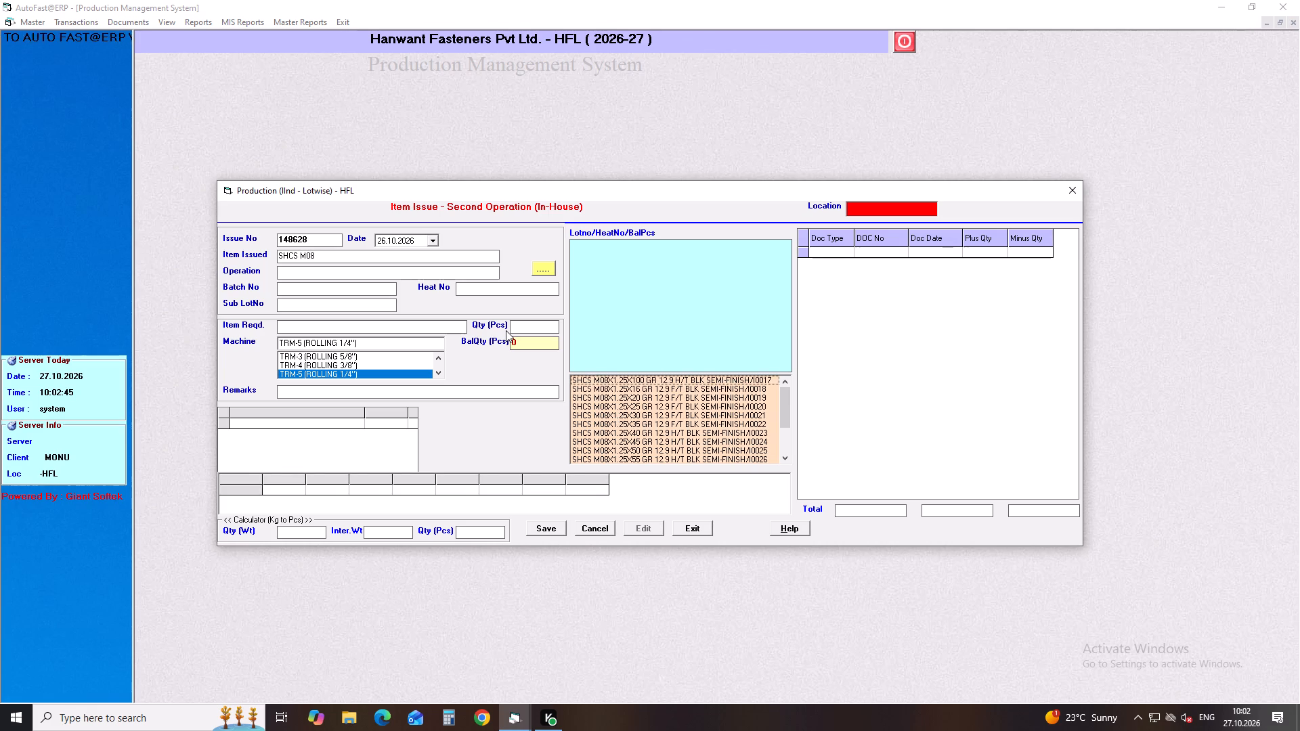
pyautogui.press('Down')
pyautogui.press('Down')
pyautogui.press('Down')
pyautogui.press('Down')
pyautogui.press('Down')
pyautogui.press('Down')
pyautogui.press('Down')
pyautogui.press('Down')
pyautogui.press('Down')
pyautogui.press('Down')
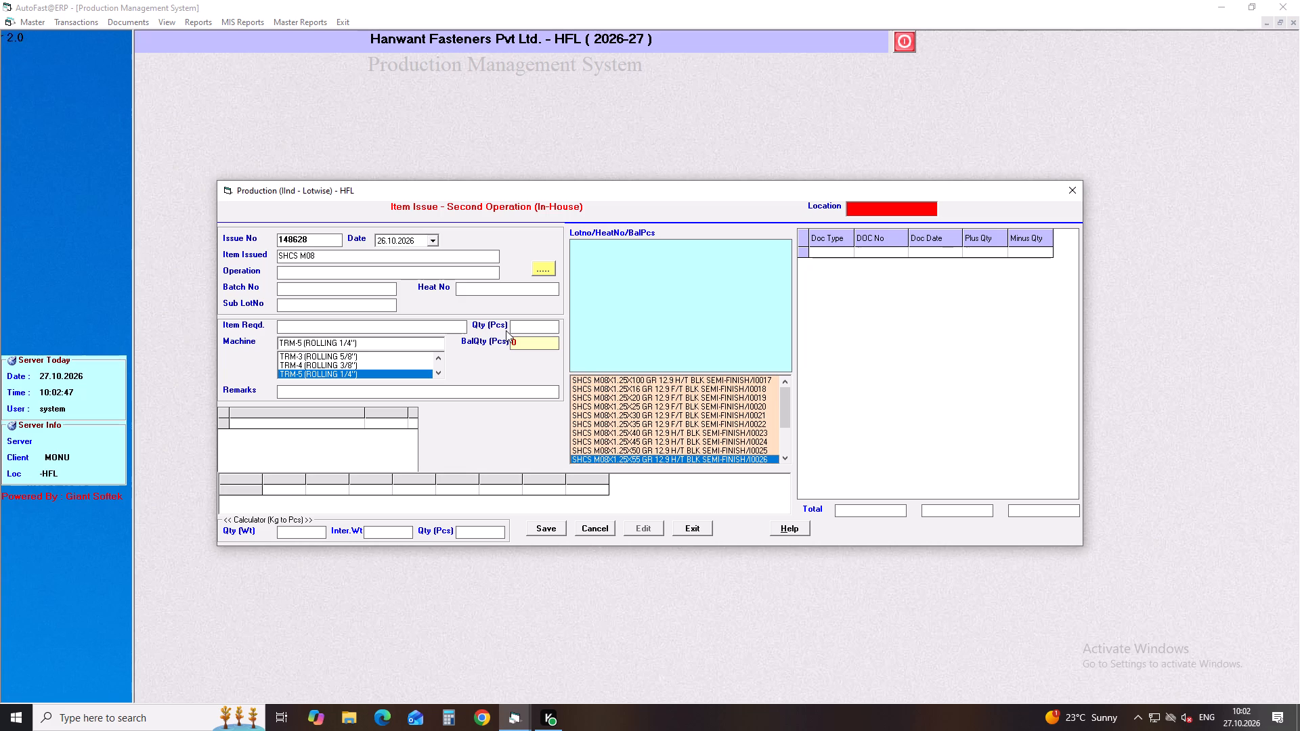
pyautogui.press('Return')
# Choose the ROLLING operation for the SHCS M08X1.25X55 item and select lot 00505226JP02 with heat number C114389.
pyautogui.press('Return')
pyautogui.press('Down')
pyautogui.press('Down')
pyautogui.press('Down')
pyautogui.press('Return')
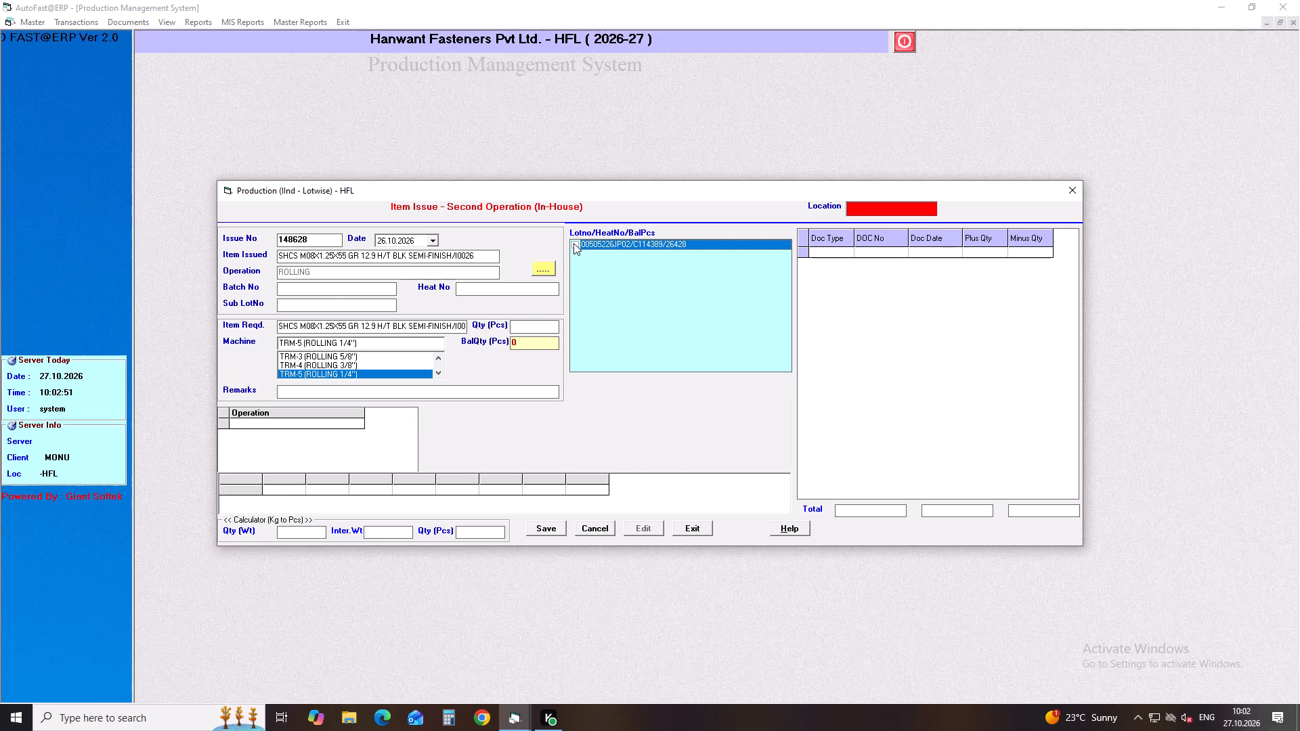
pyautogui.click(573, 243)
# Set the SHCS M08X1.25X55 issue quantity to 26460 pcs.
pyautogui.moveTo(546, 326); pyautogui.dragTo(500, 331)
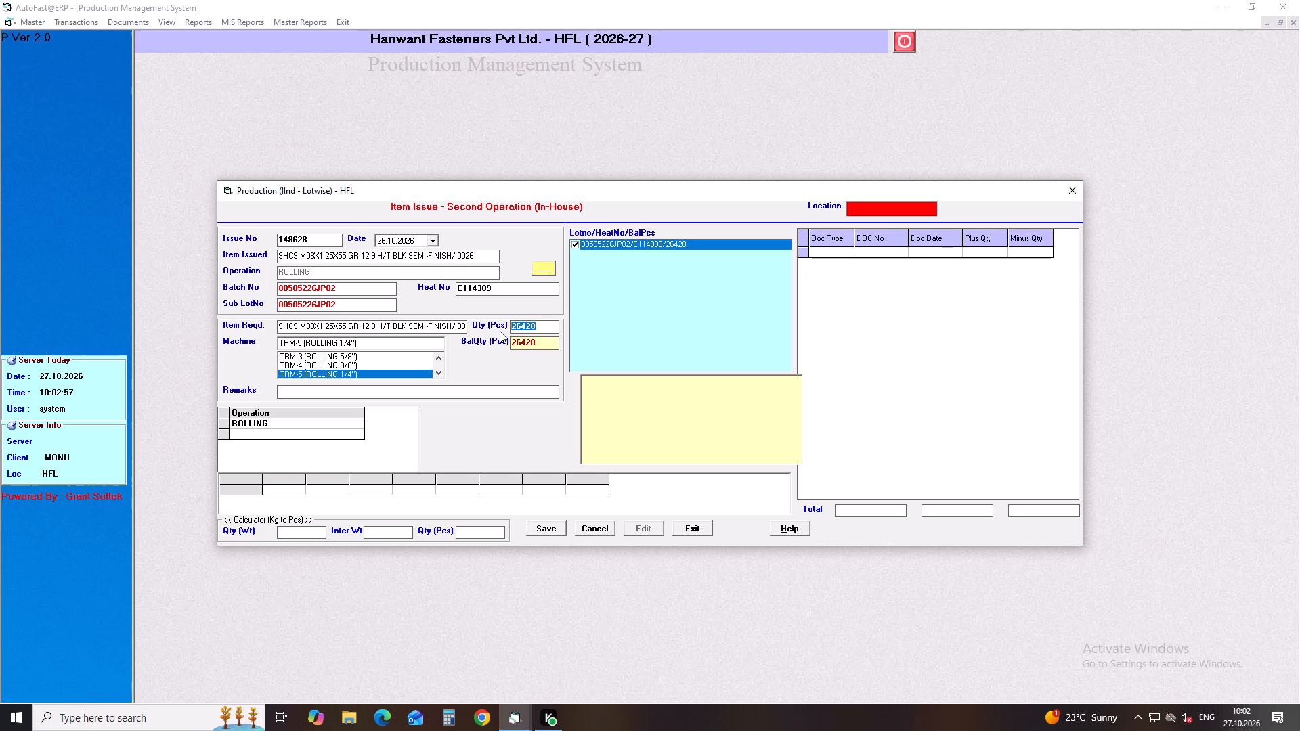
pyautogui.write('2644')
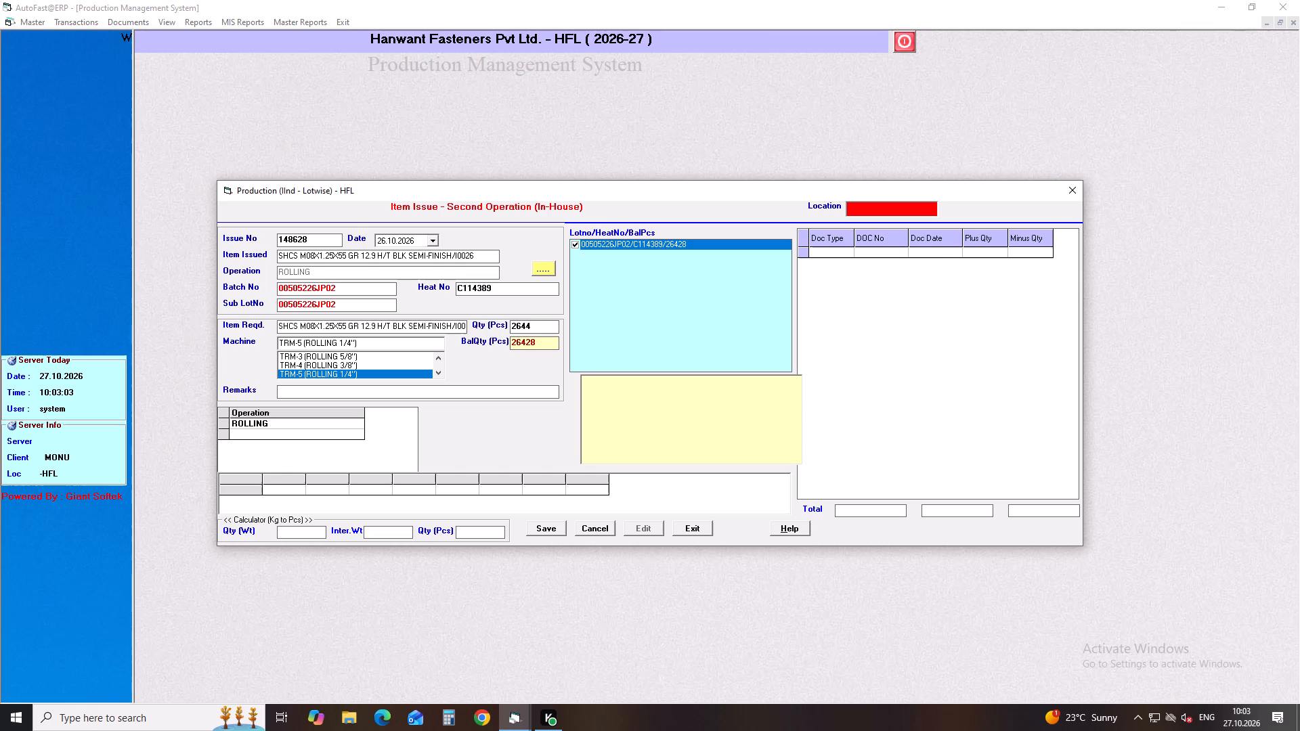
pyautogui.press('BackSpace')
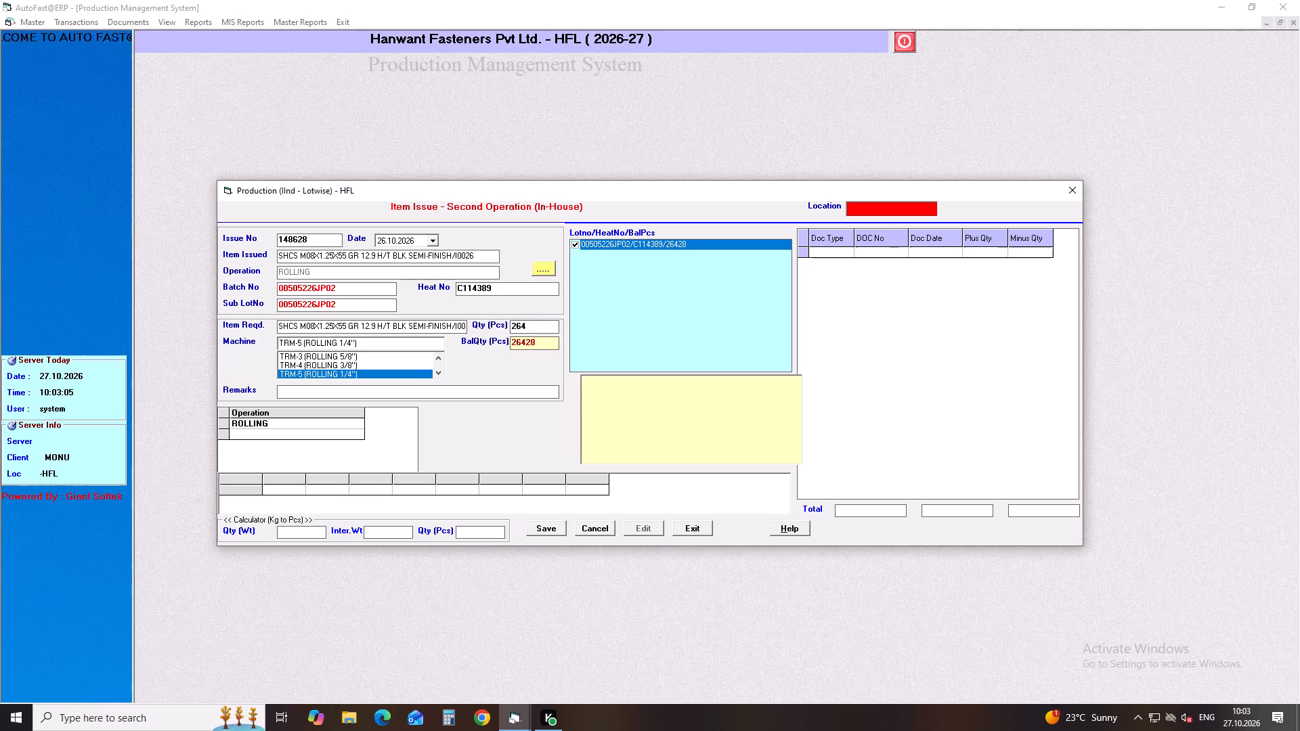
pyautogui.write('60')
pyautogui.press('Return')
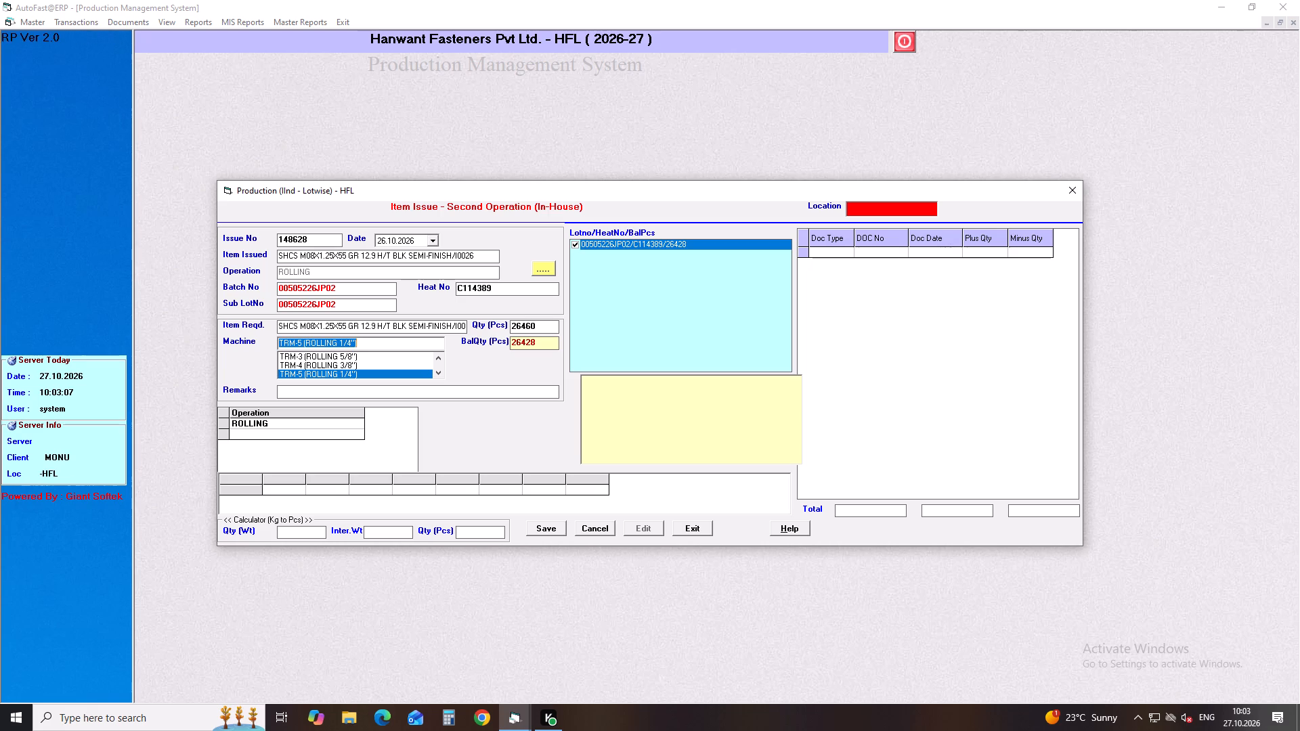
# Assign machine TRM-6 (ROLLING 8M) to the SHCS M08X1.25X55 item and try to save the issue entry.
pyautogui.press('Down')
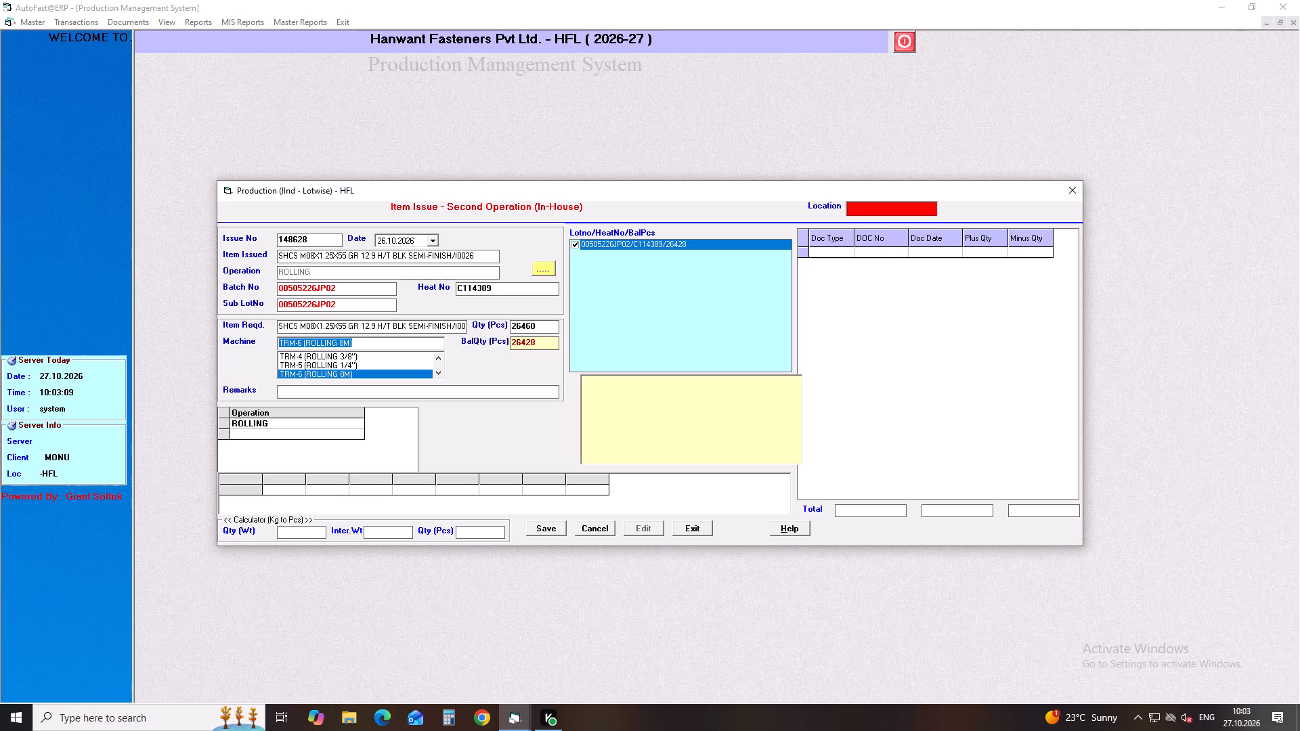
pyautogui.press('Return')
pyautogui.press('Return')
pyautogui.press('Return')
pyautogui.press('Return')
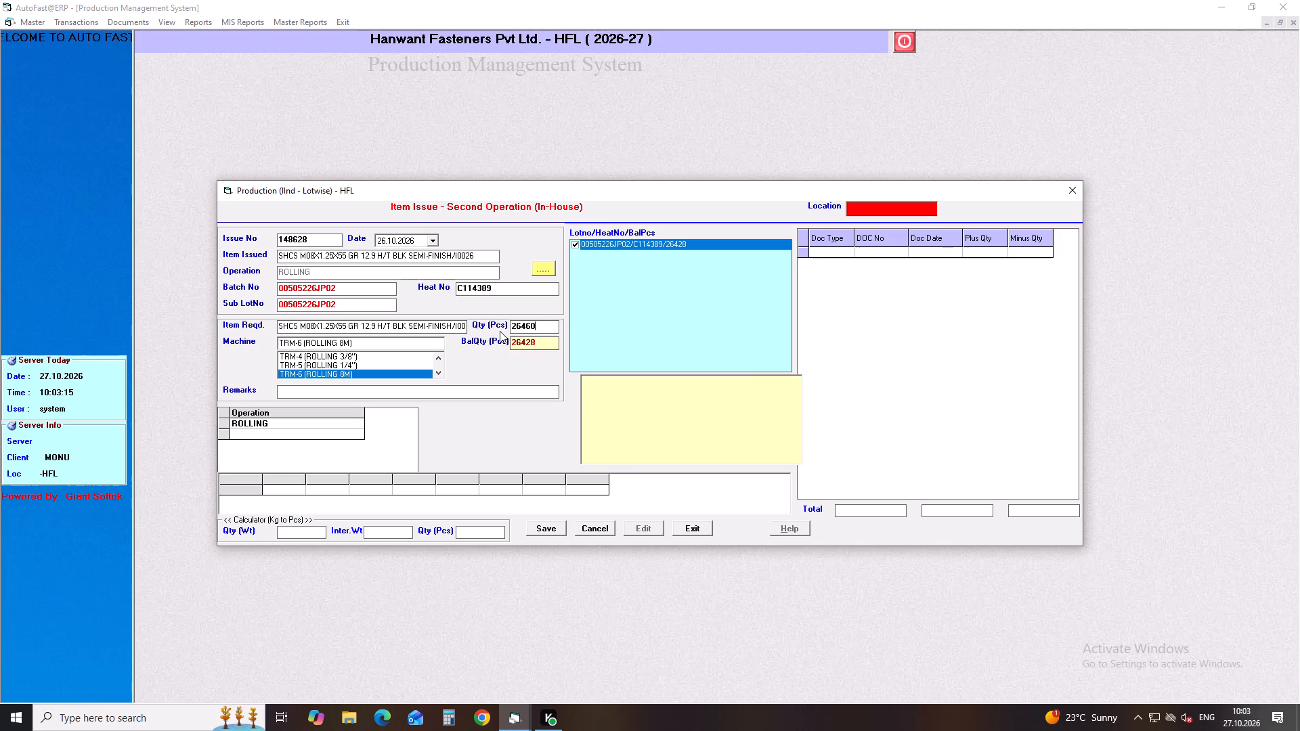
# Set the SHCS M08X1.25X55 issue quantity to the lot's full balance of 26428 pcs.
pyautogui.moveTo(542, 328); pyautogui.dragTo(493, 332)
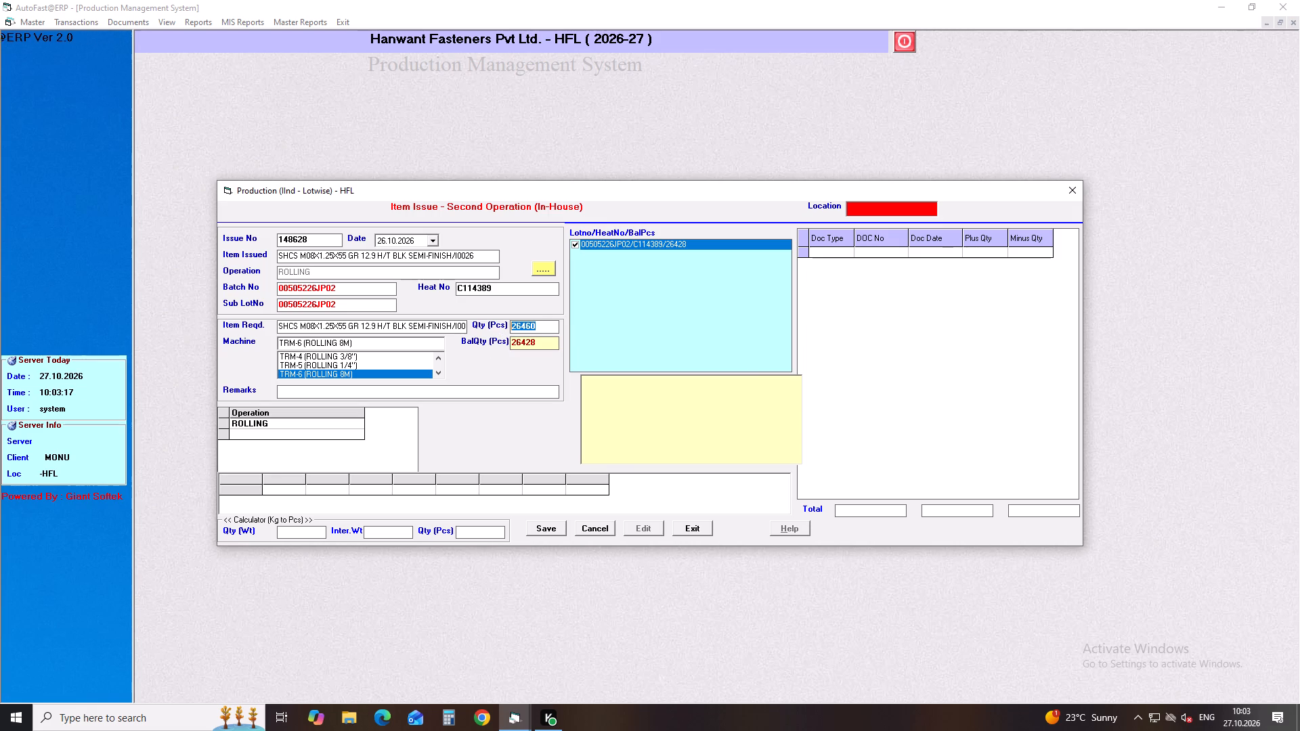
pyautogui.moveTo(493, 332); pyautogui.dragTo(492, 332)
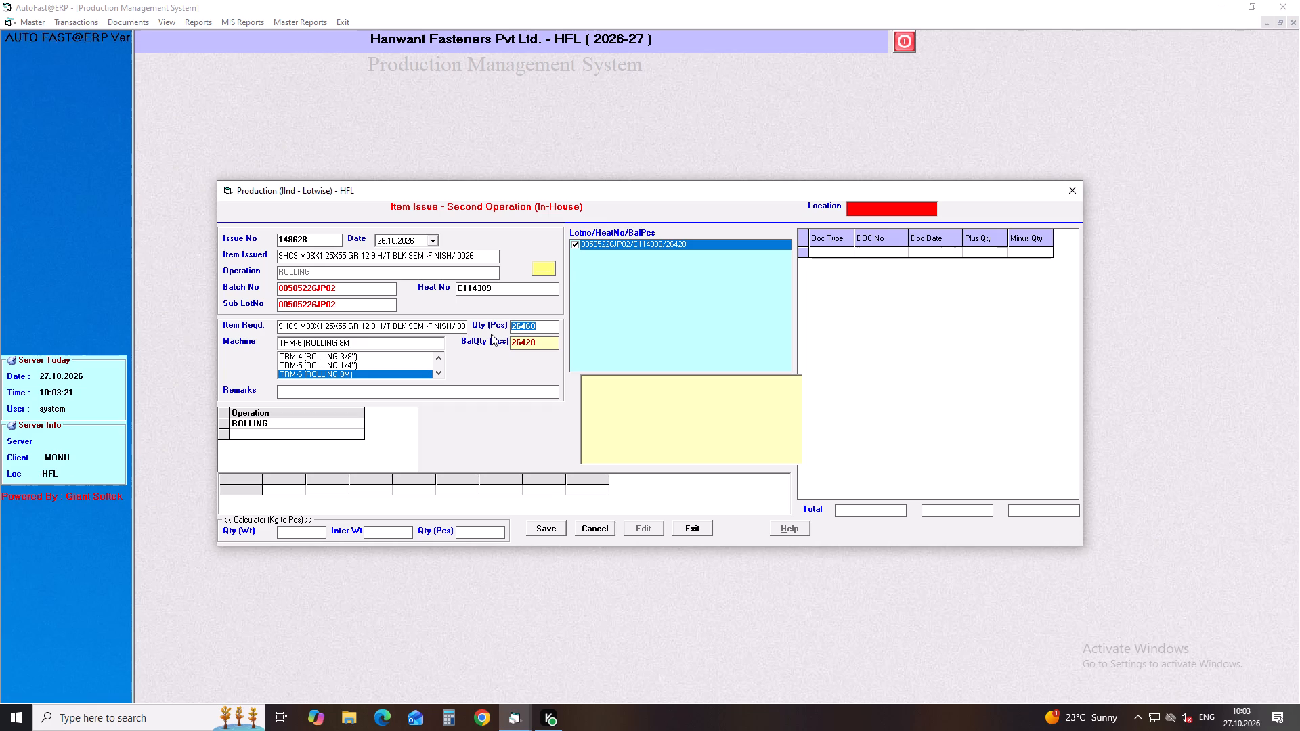
pyautogui.write('26428')
pyautogui.press('Return')
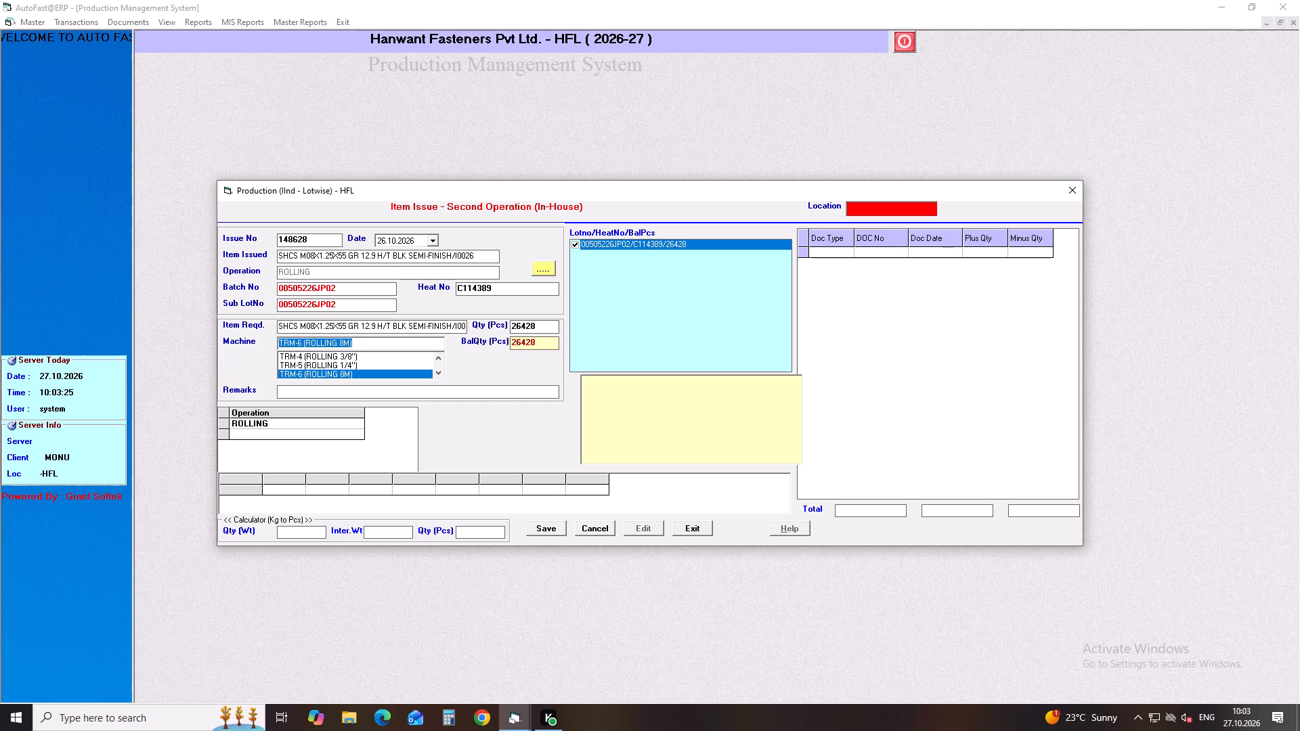
# Save the SHCS M08X1.25X55 issue entry on machine TRM-6 (ROLLING 8M).
pyautogui.press('Return')
pyautogui.press('Return')
pyautogui.press('Return')
pyautogui.press('Return')
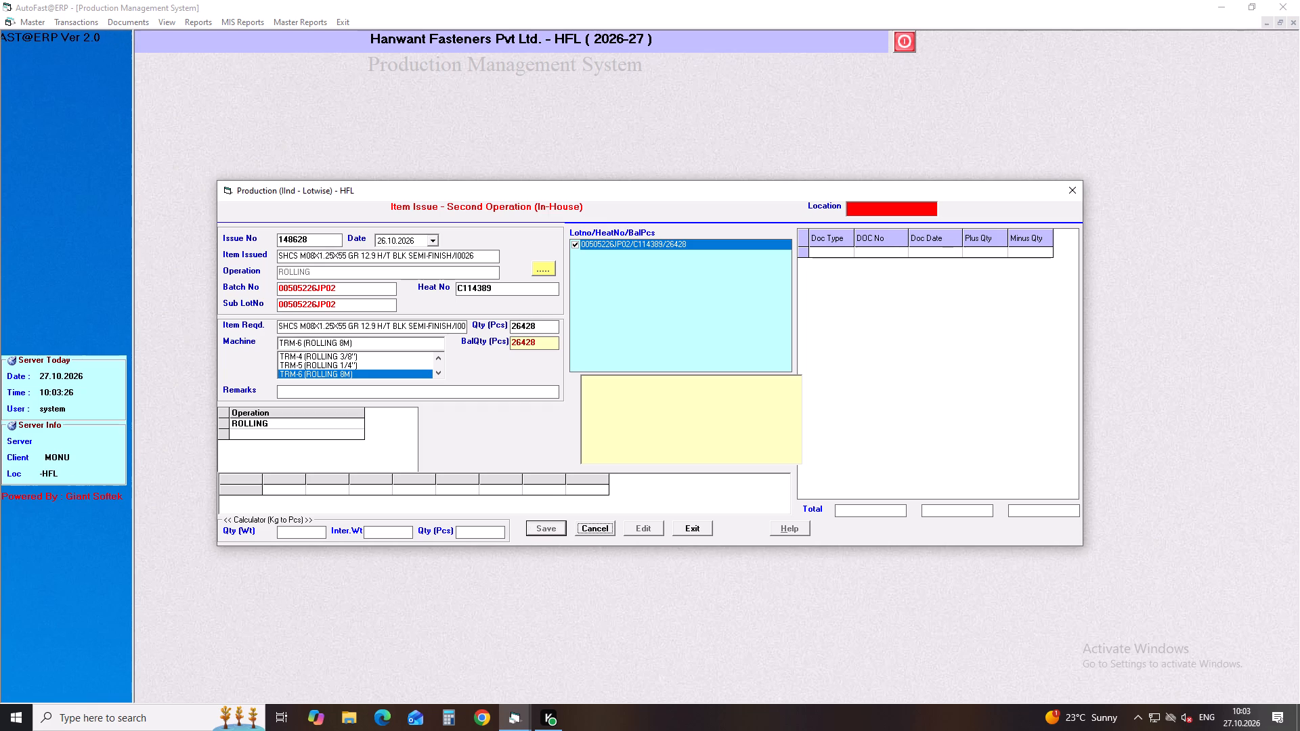
# Start a new issue entry dated 26.10.2026 for the item SCREW MUFFLER PROTECTOR-M6 X 12/I0290.
pyautogui.press('Return')
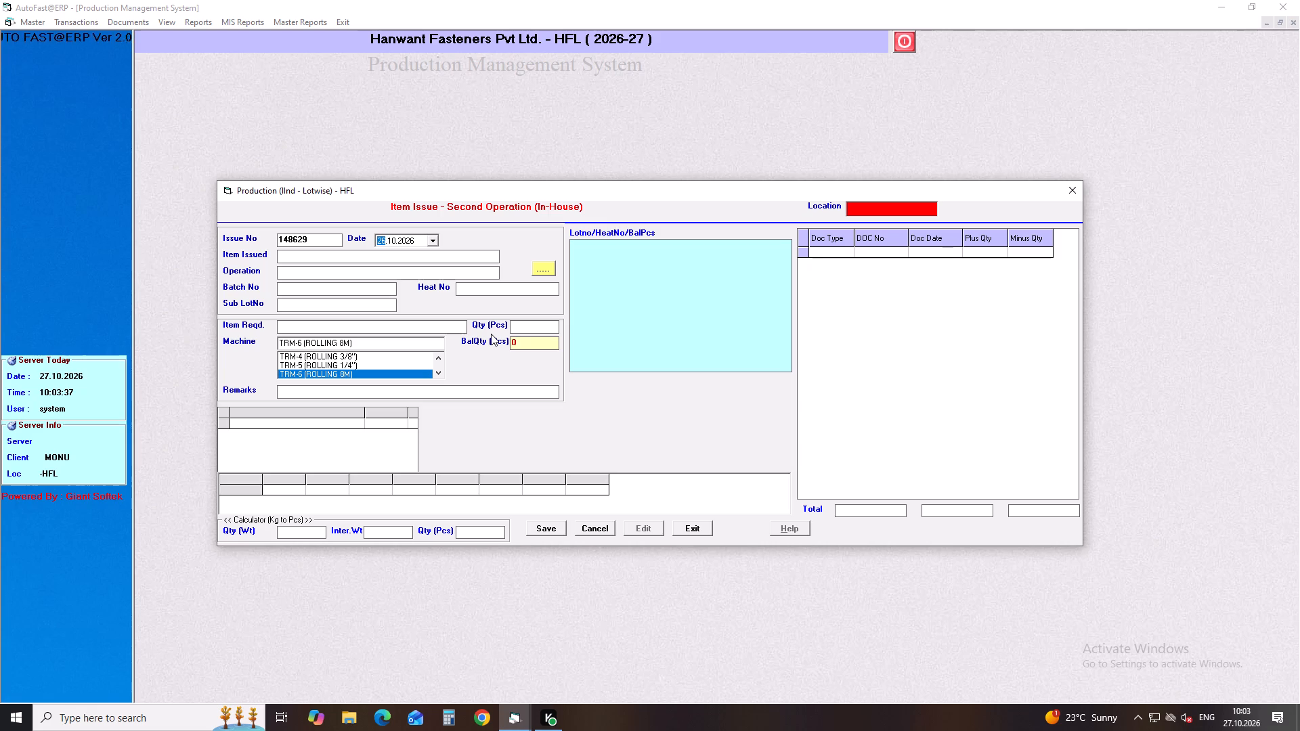
pyautogui.press('Return')
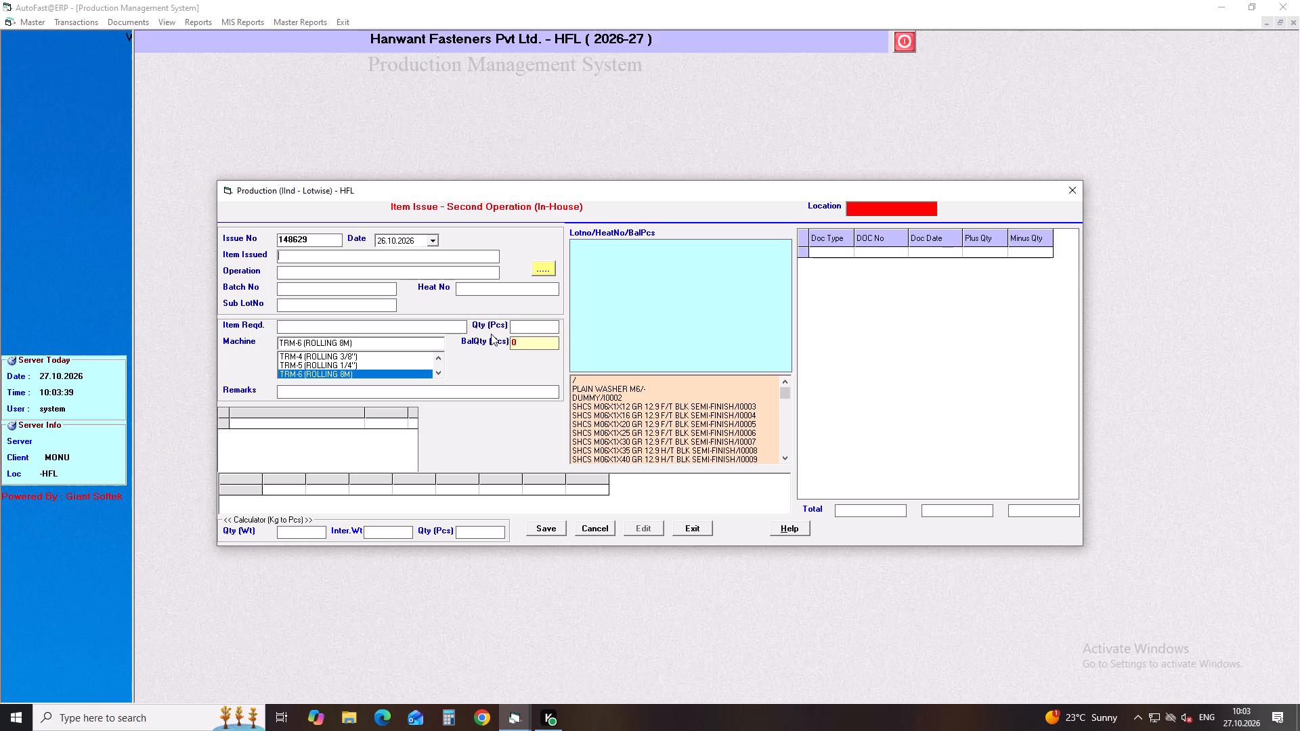
pyautogui.write('SCREW M')
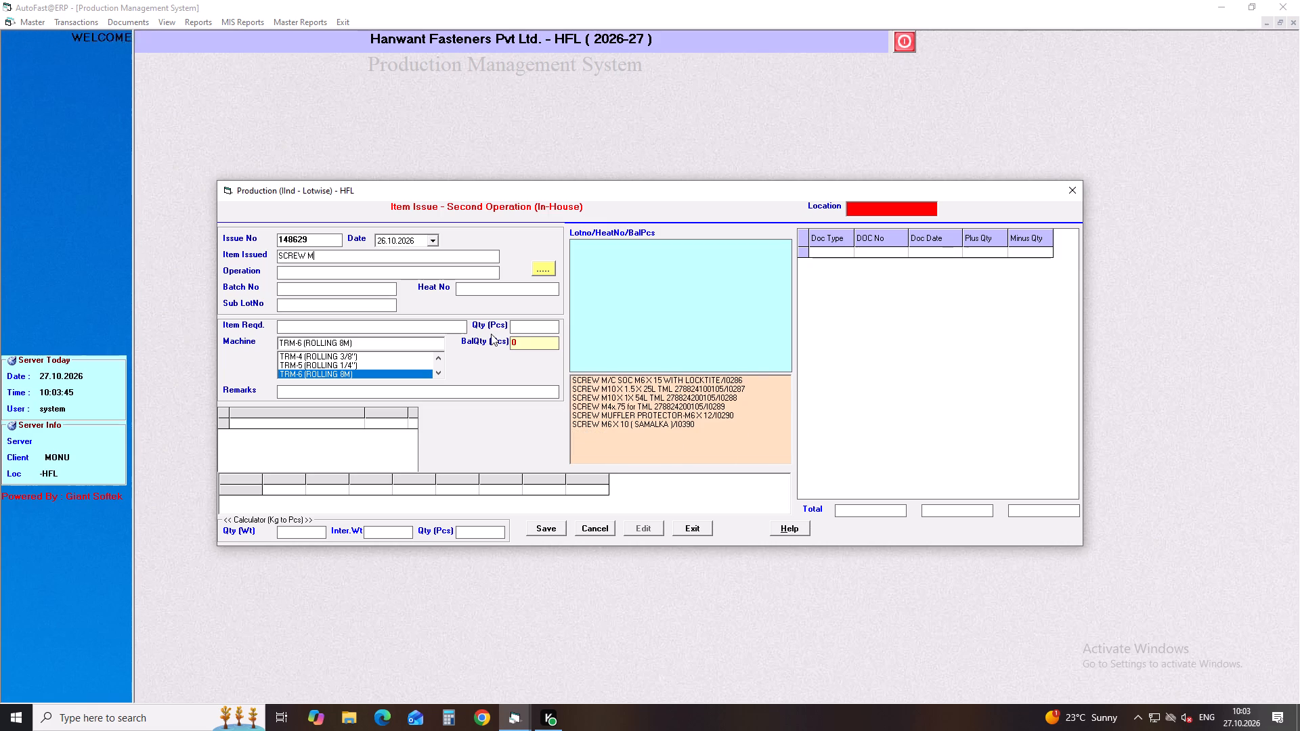
pyautogui.press('u')
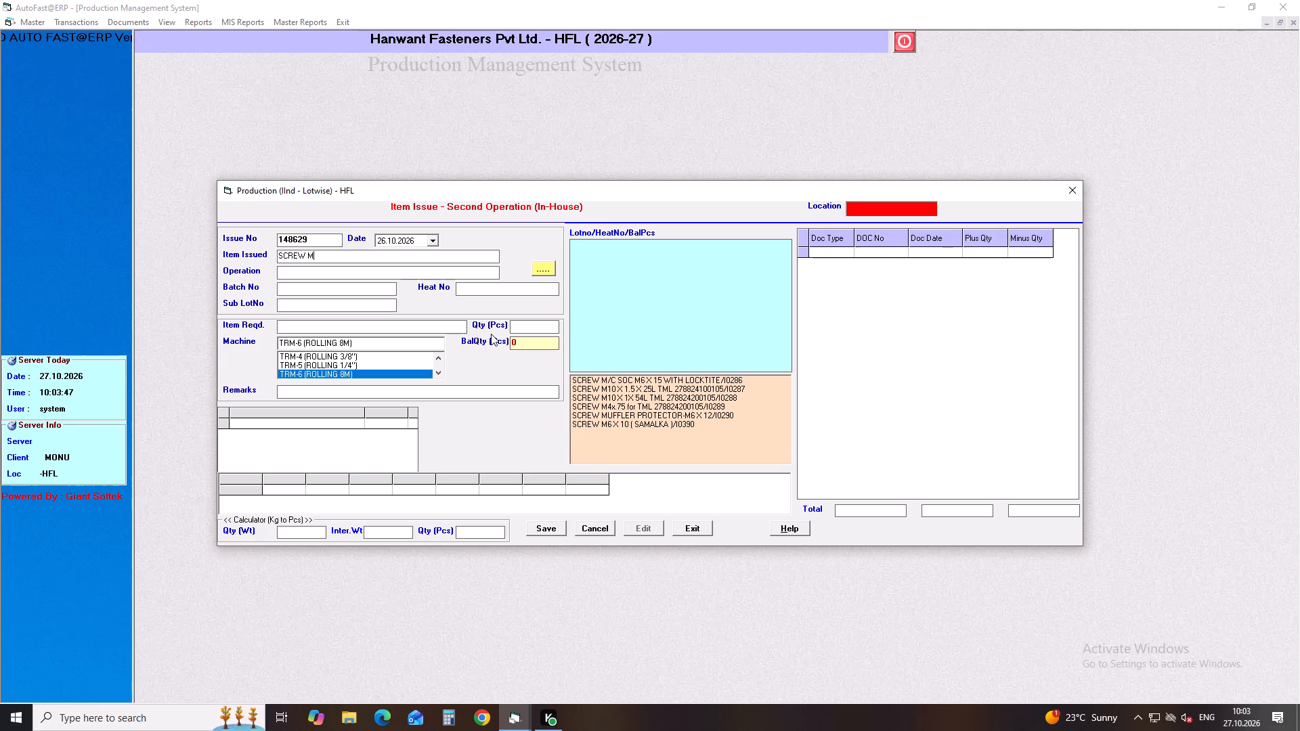
pyautogui.press('Down')
pyautogui.press('Down')
pyautogui.press('Return')
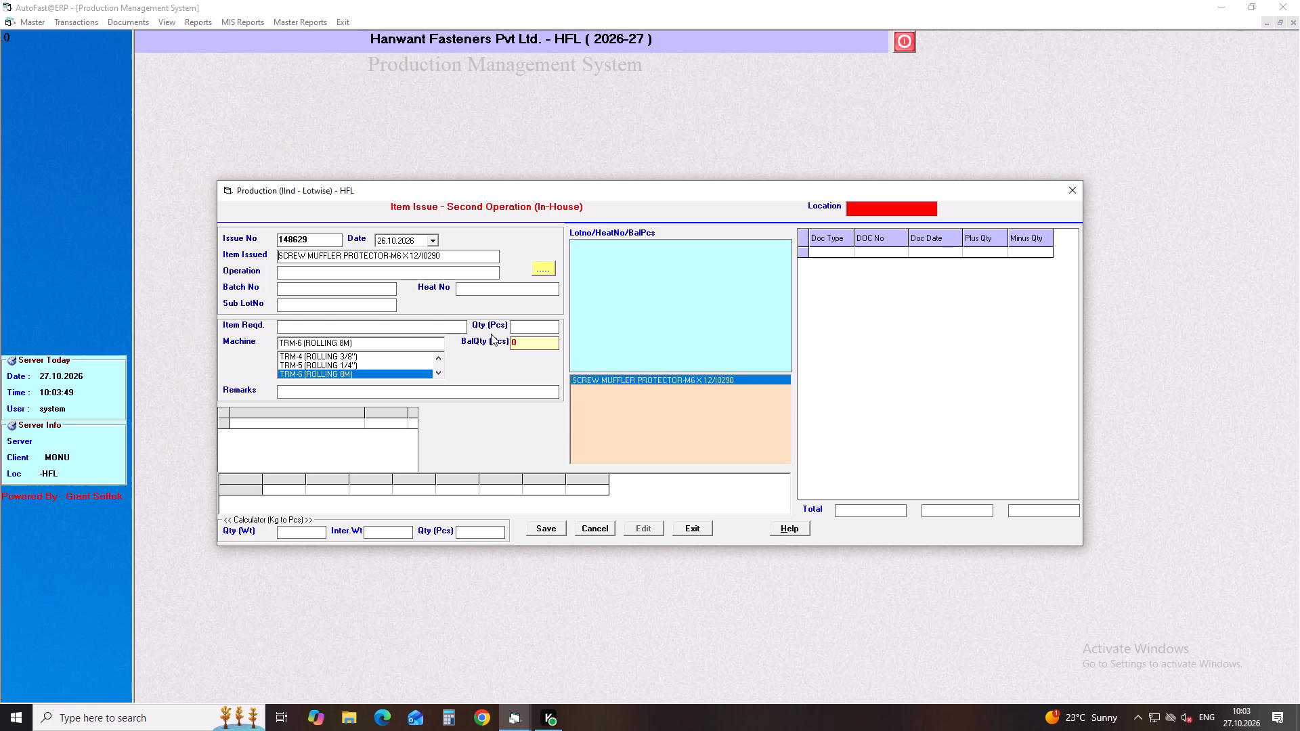
# Choose the ROLLING operation for the muffler protector screw and select lot 00504826JP03 with heat number 4521012.
pyautogui.press('Return')
pyautogui.press('Down')
pyautogui.press('Down')
pyautogui.press('Down')
pyautogui.press('Return')
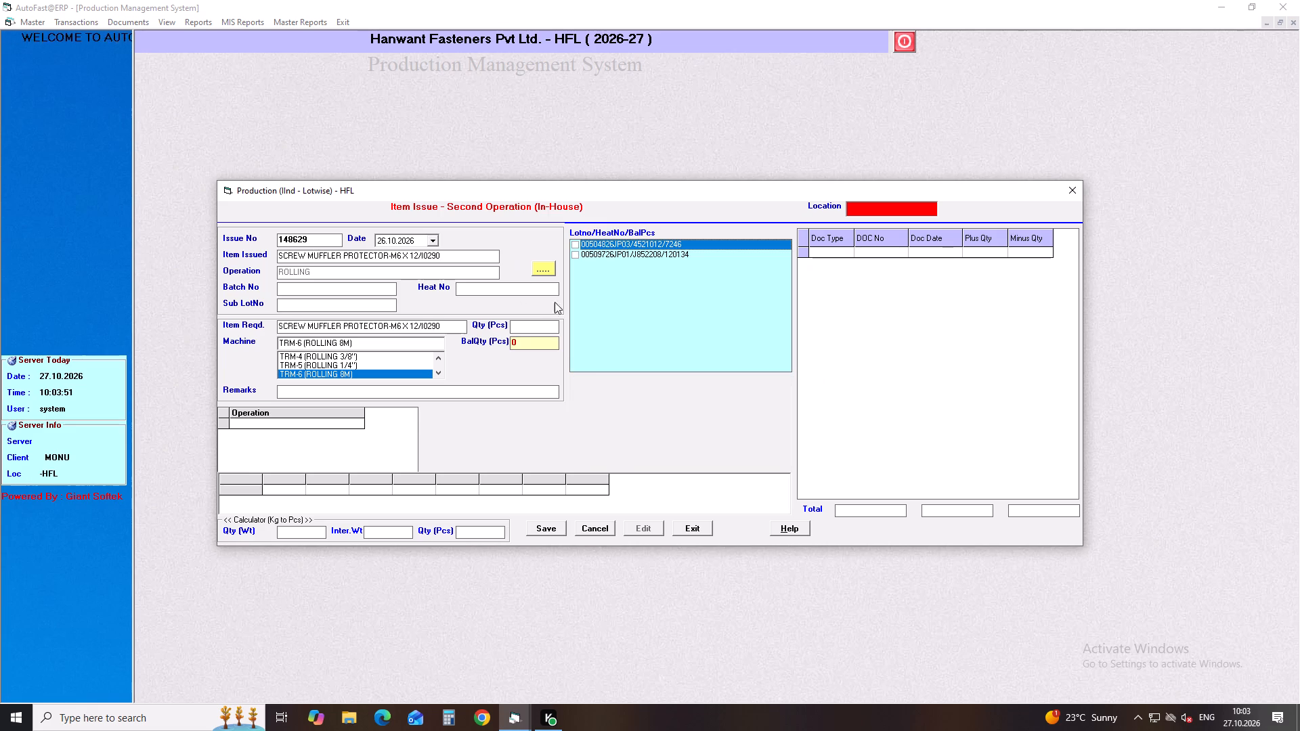
pyautogui.click(576, 244)
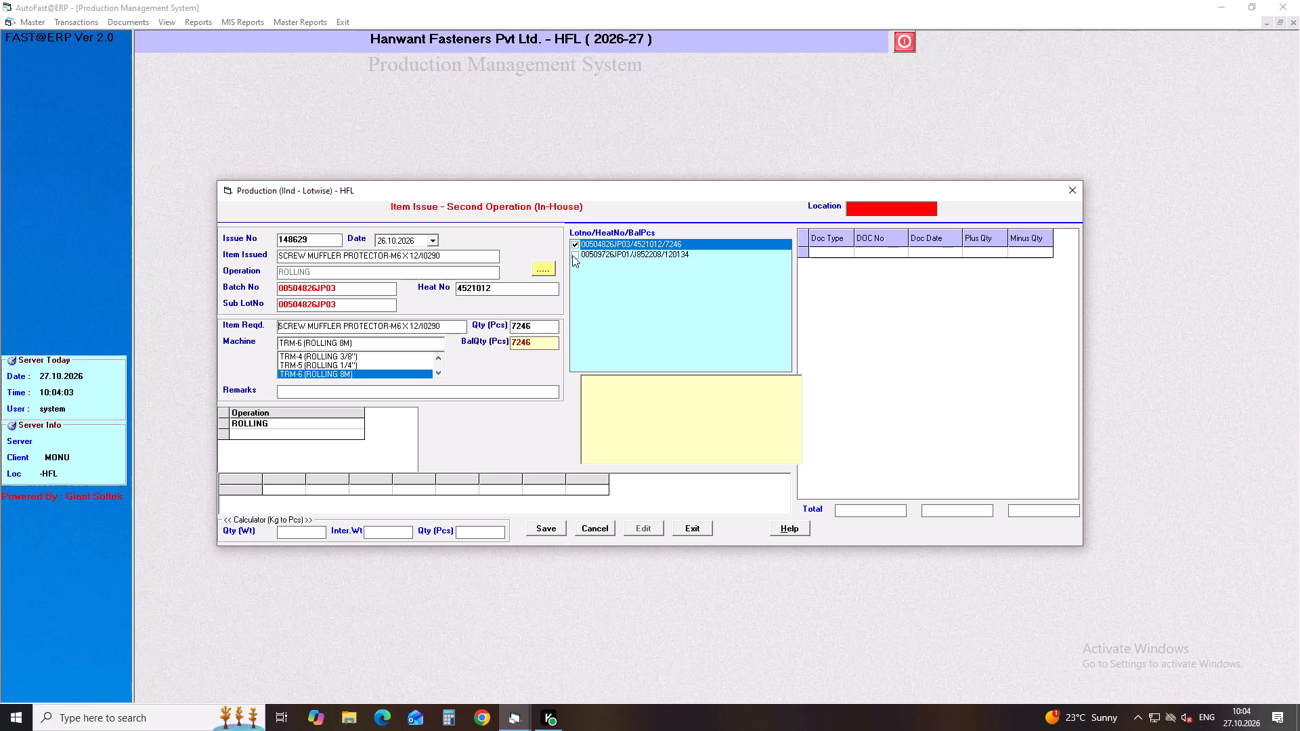
# Switch to Calculator, subtract 7246 from 32000 to find the quantity still to issue, and close it.
pyautogui.click(453, 715)
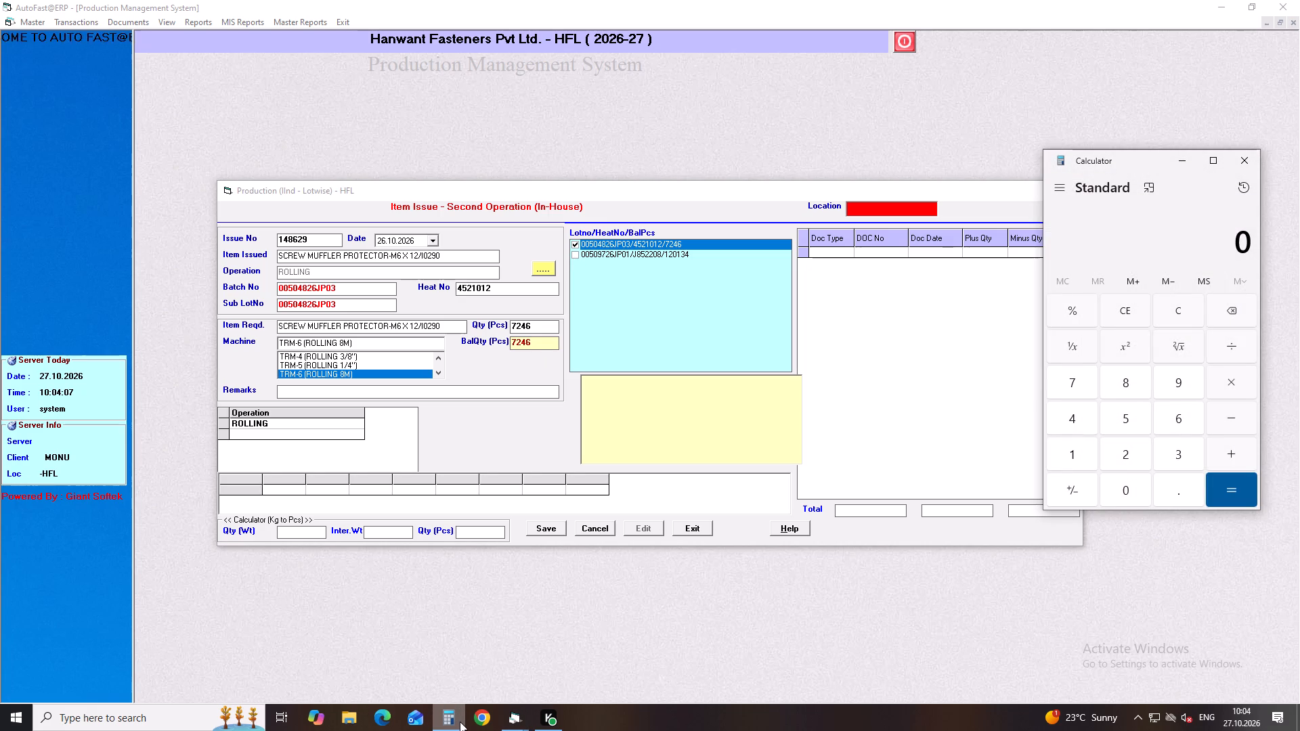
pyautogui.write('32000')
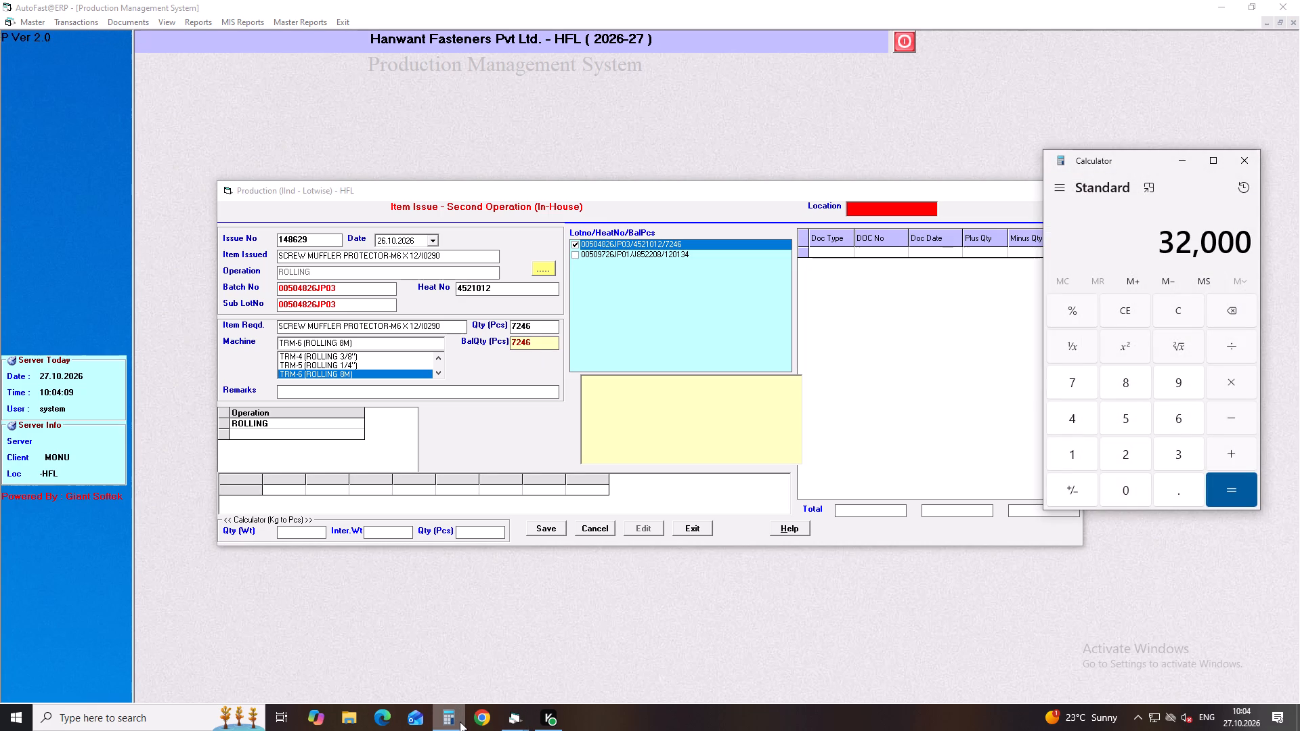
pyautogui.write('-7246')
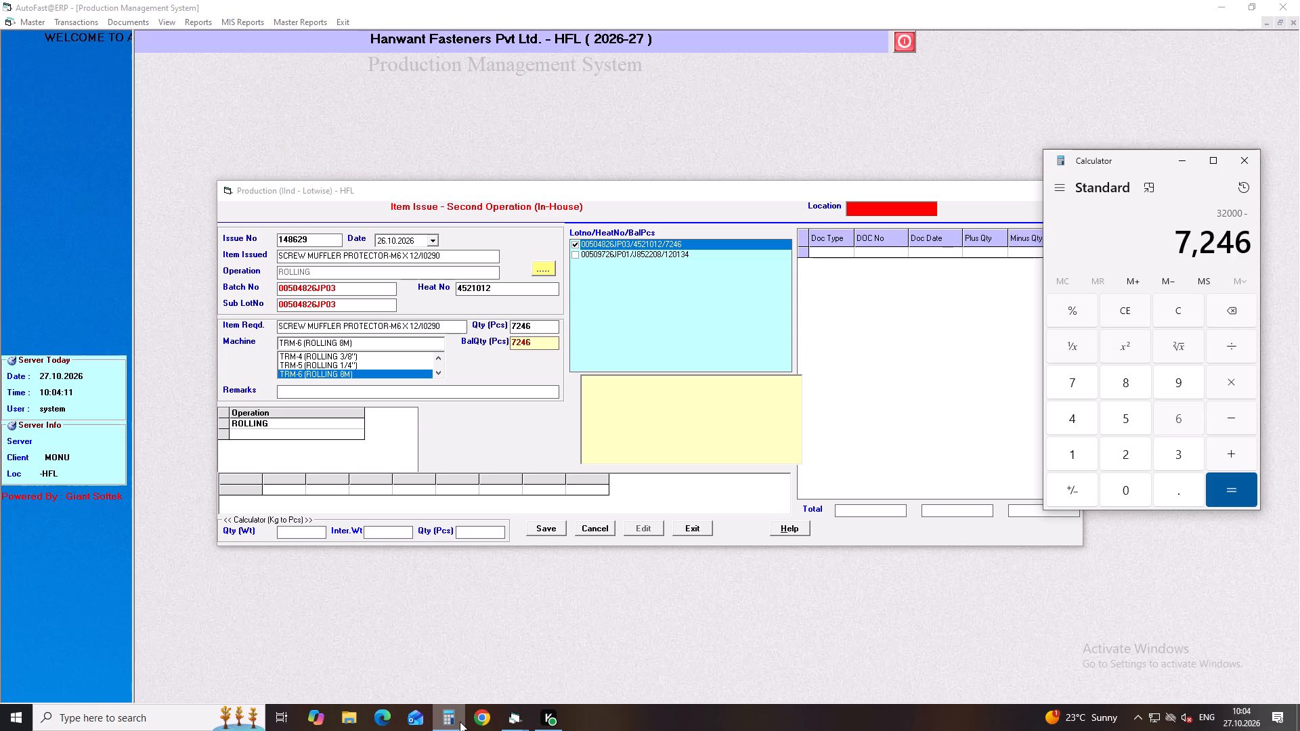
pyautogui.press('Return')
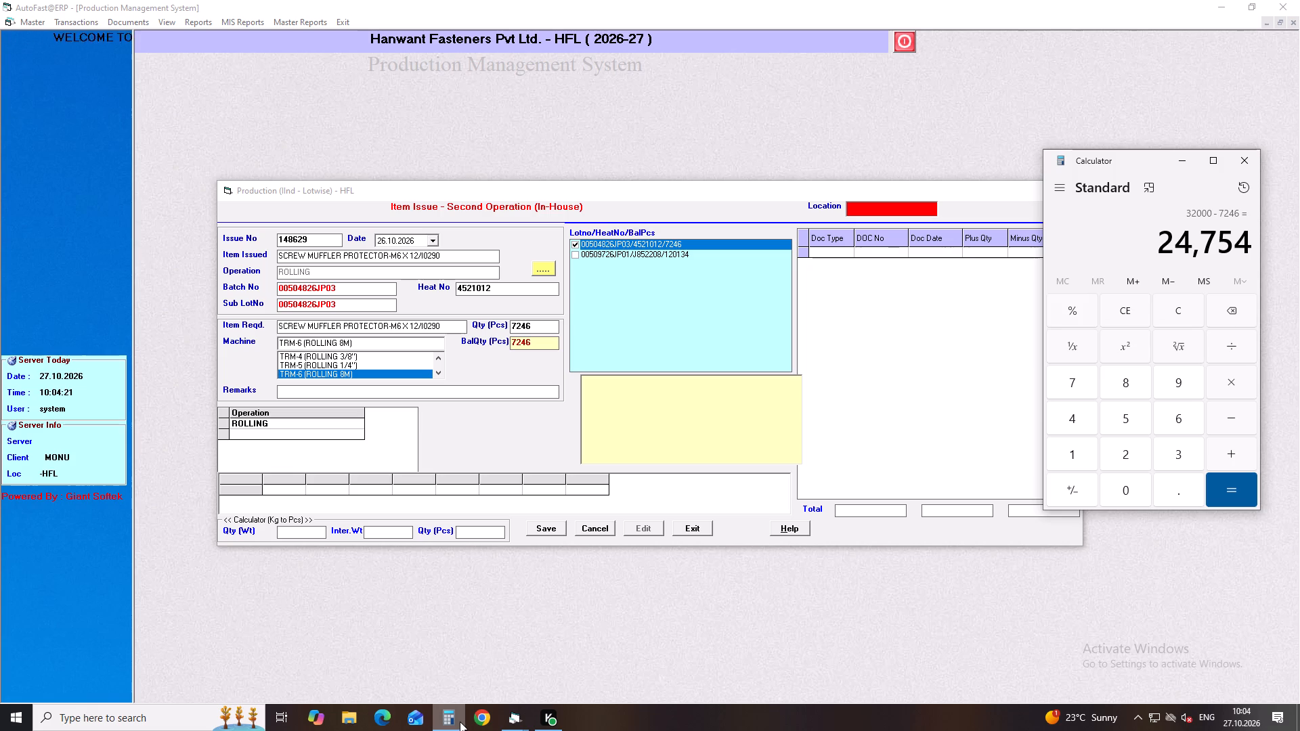
pyautogui.click(1236, 163)
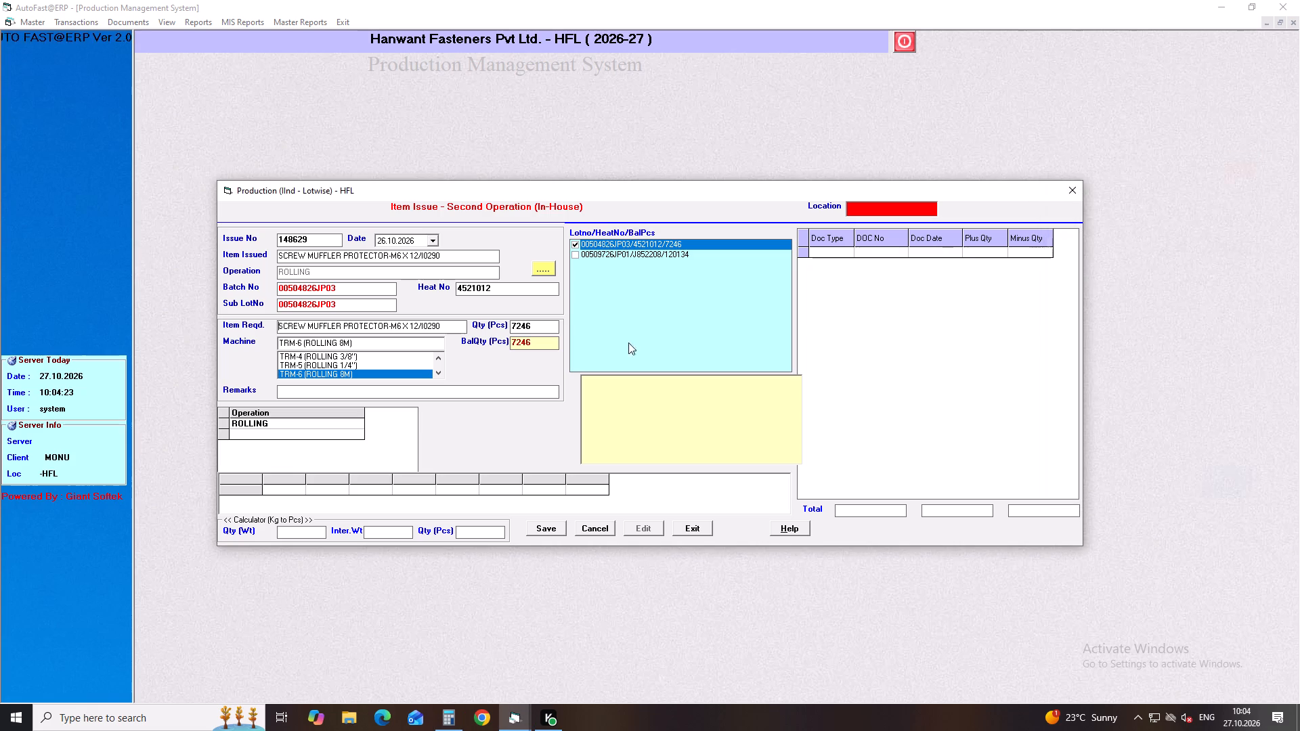
# Assign machine TRM-8 (ROLLING 6MM) to the muffler protector screw, keeping the lot's full 7246 pcs, and save the issue entry.
pyautogui.click(539, 322)
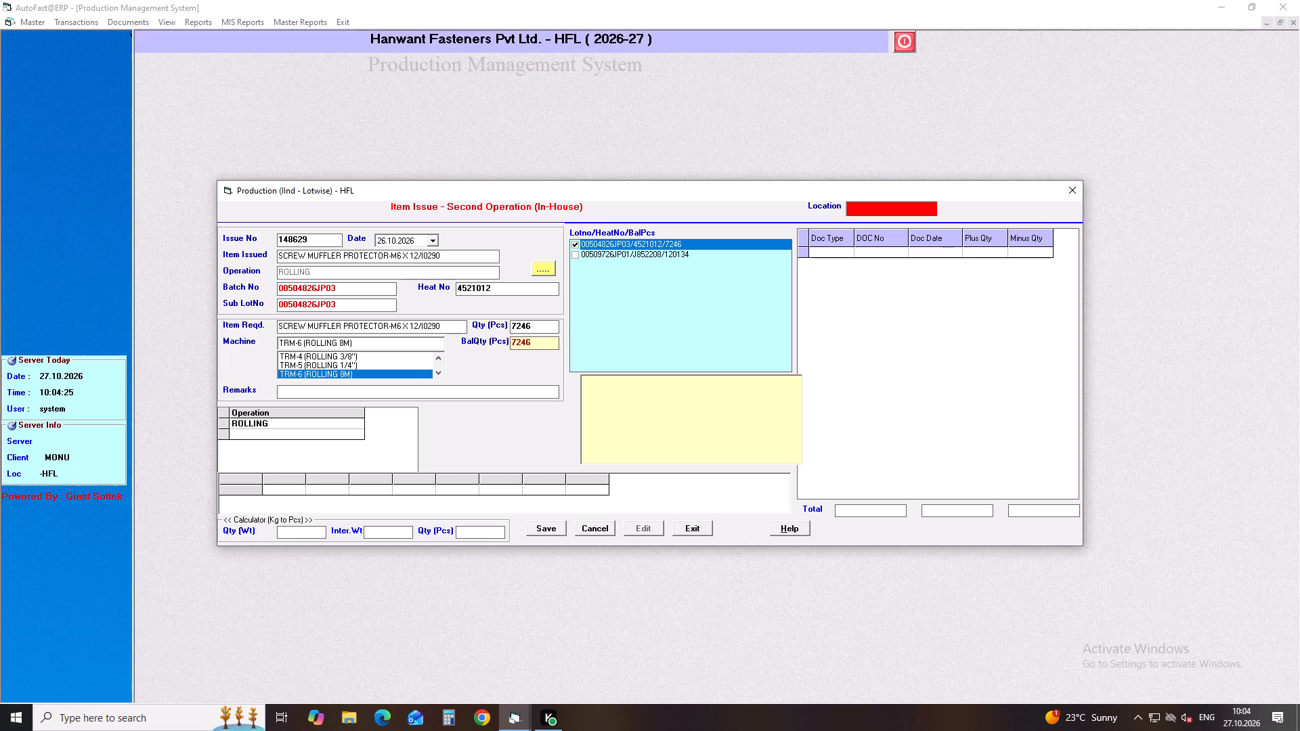
pyautogui.press('Return')
pyautogui.press('Down')
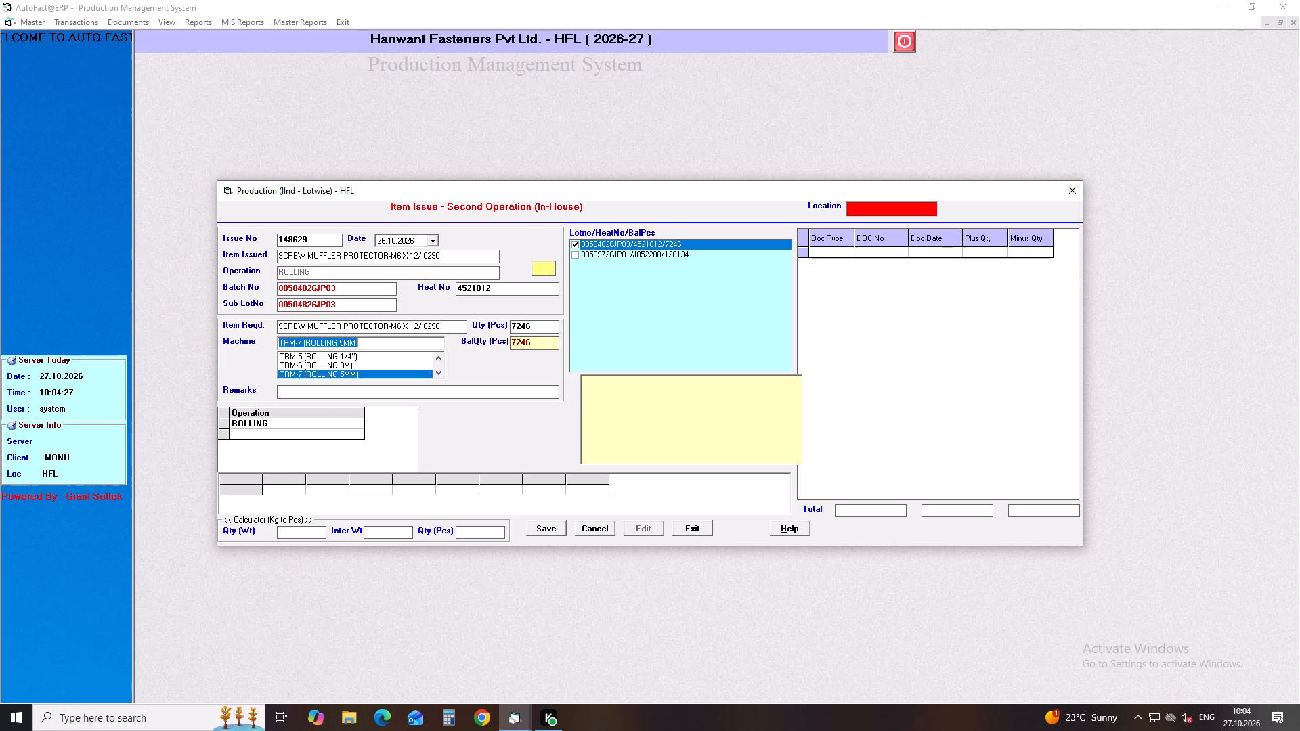
pyautogui.press('Return')
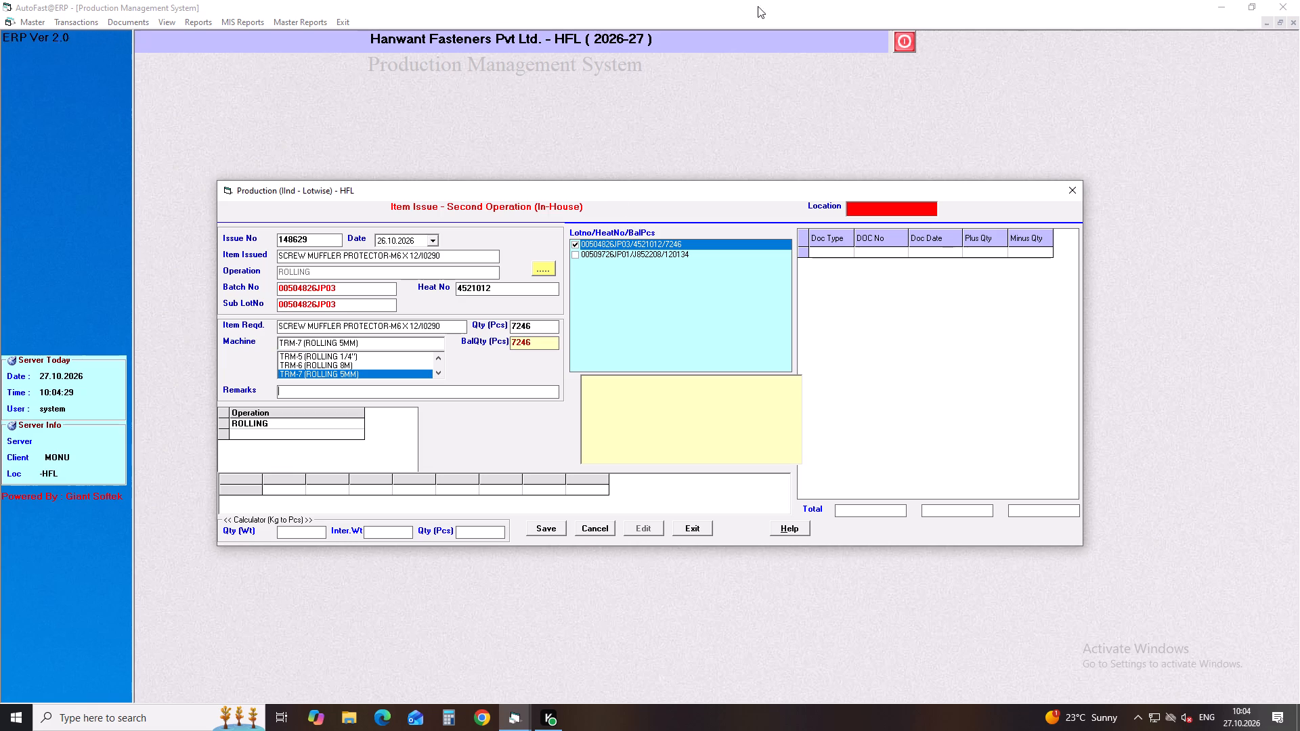
pyautogui.click(386, 340)
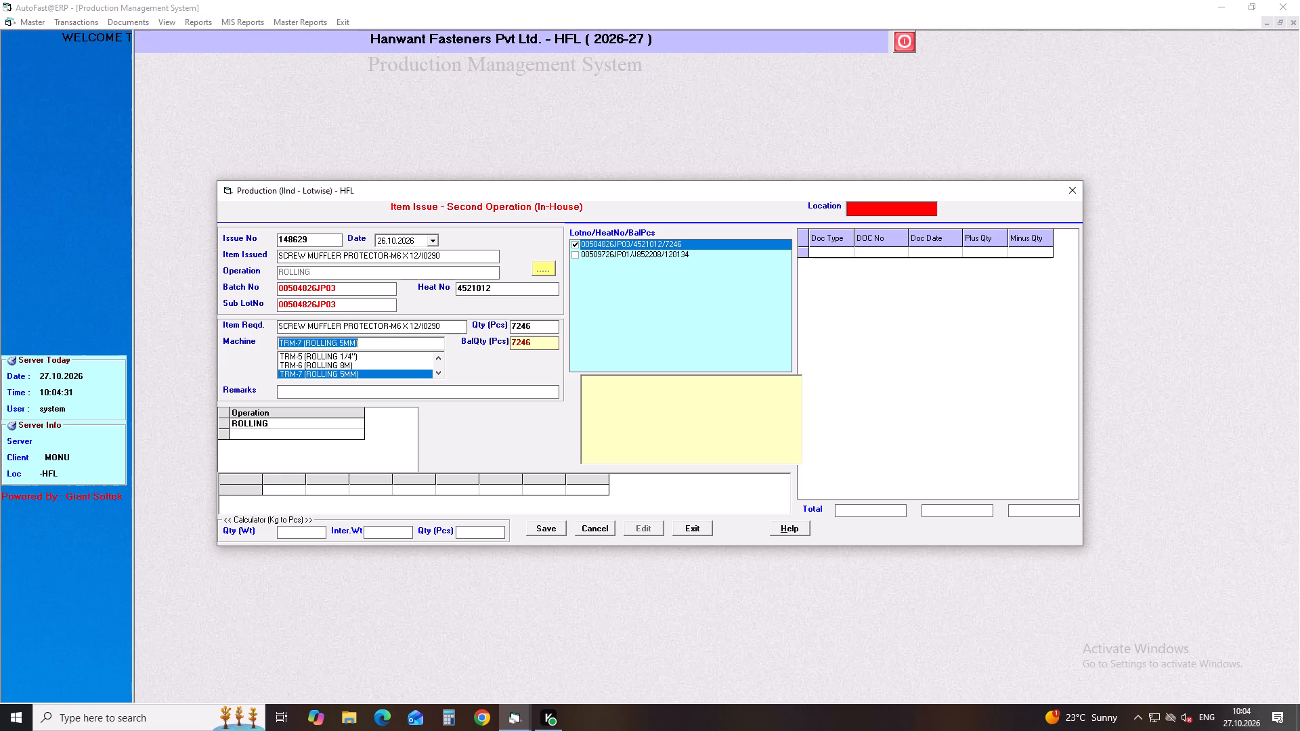
pyautogui.press('Down')
pyautogui.press('Return')
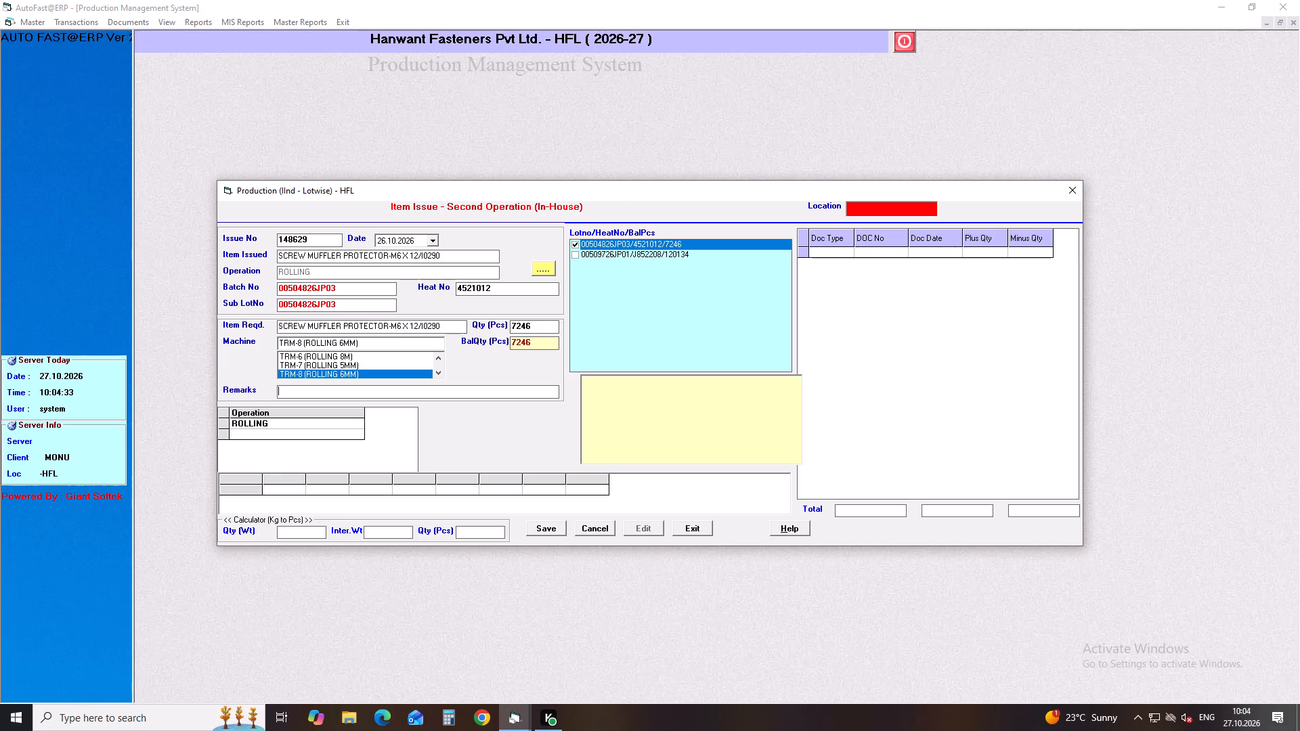
pyautogui.press('Return')
pyautogui.press('Return')
pyautogui.press('Return')
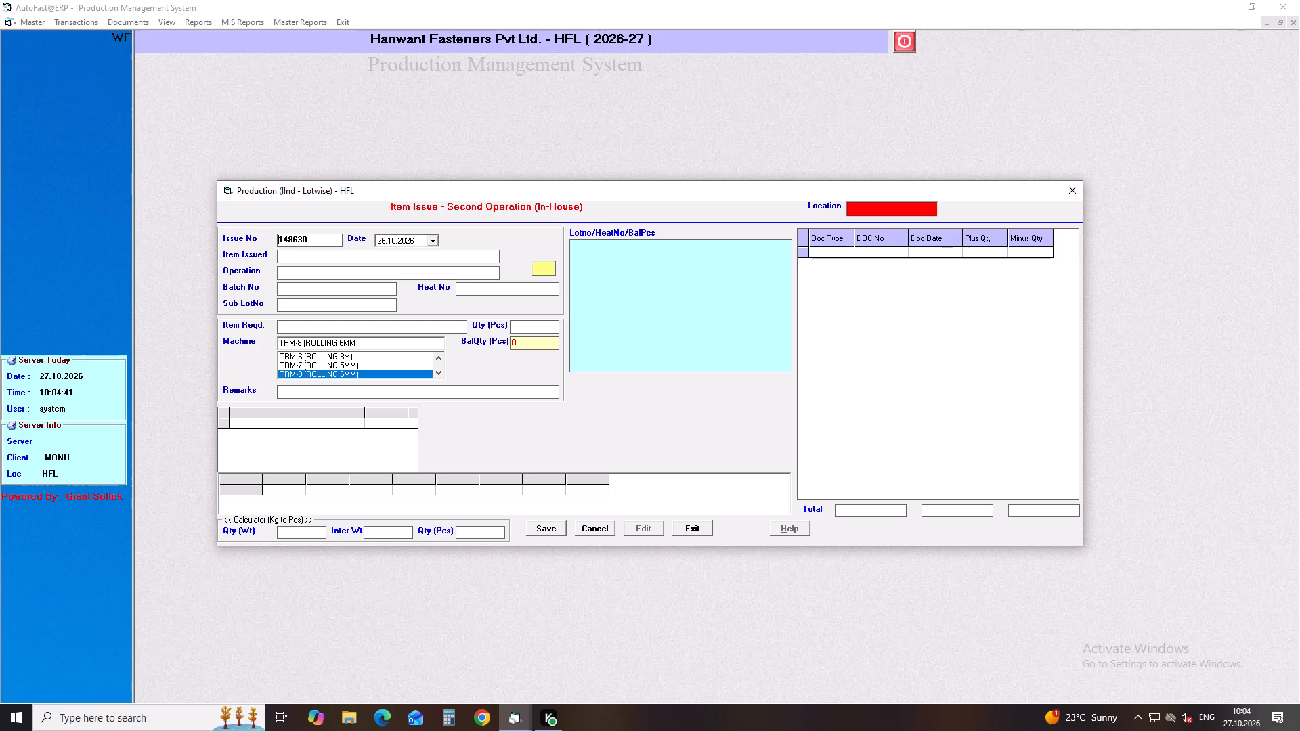
# Start another issue entry dated 26.10.2026 for the same item, SCREW MUFFLER PROTECTOR-M6 X 12/I0290.
pyautogui.press('Return')
pyautogui.press('Return')
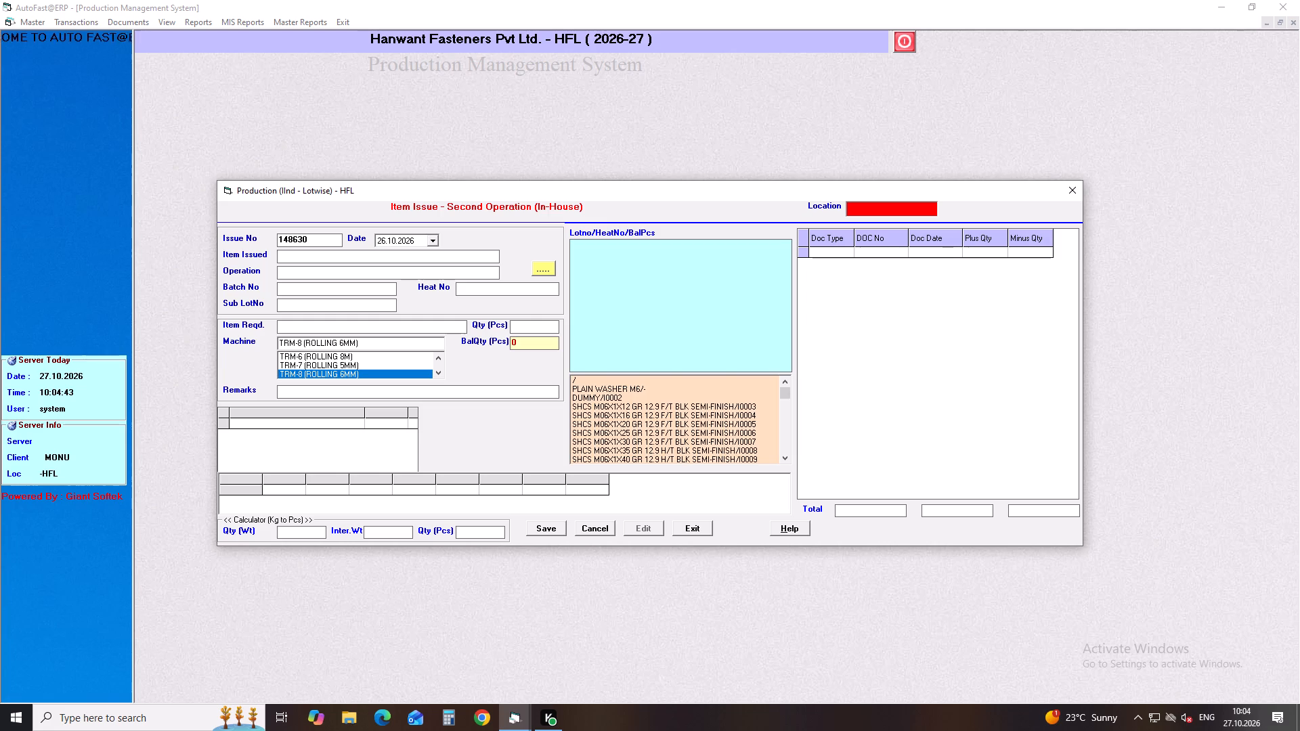
pyautogui.write('SCREW')
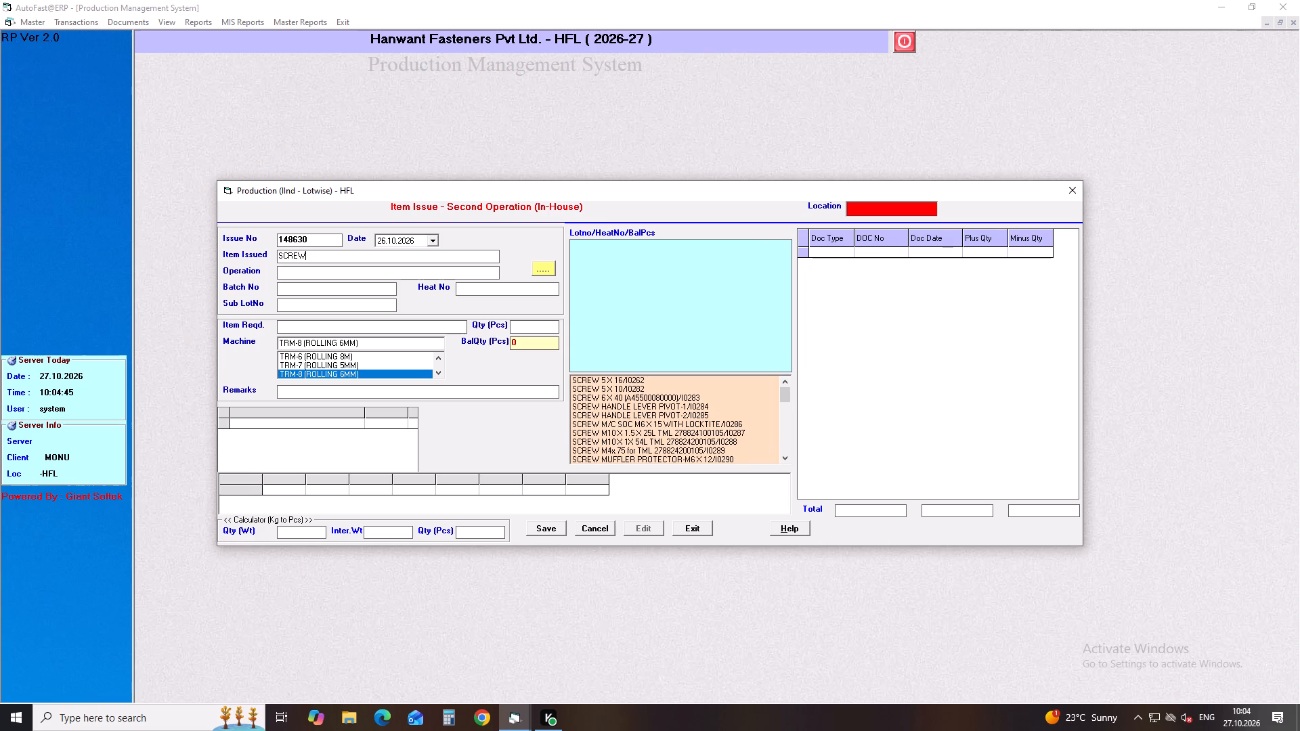
pyautogui.press('space')
pyautogui.write('MU')
pyautogui.press('Down')
pyautogui.press('Down')
pyautogui.press('Return')
# Choose the ROLLING operation for the second muffler protector entry and select lot 00509726JP01 with heat number J852208.
pyautogui.press('Return')
pyautogui.press('Right')
pyautogui.press('Right')
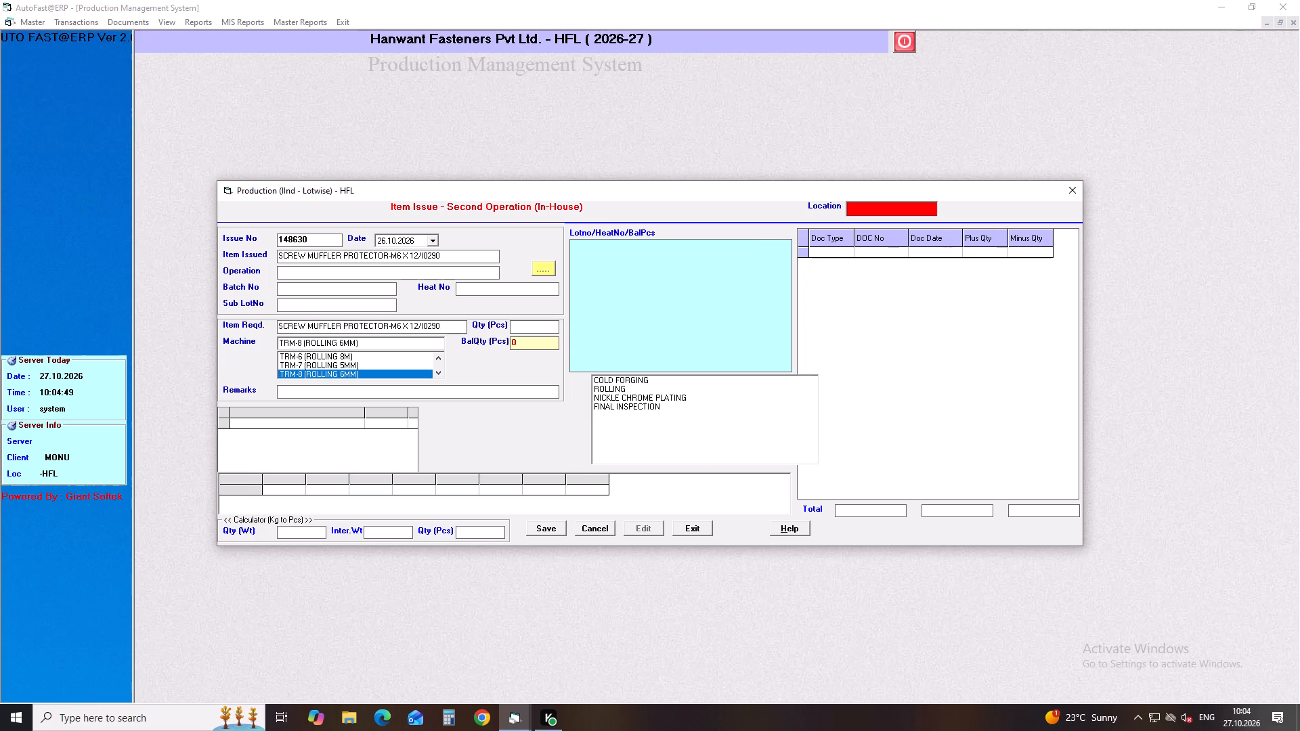
pyautogui.press('Down')
pyautogui.press('Down')
pyautogui.press('Down')
pyautogui.press('Return')
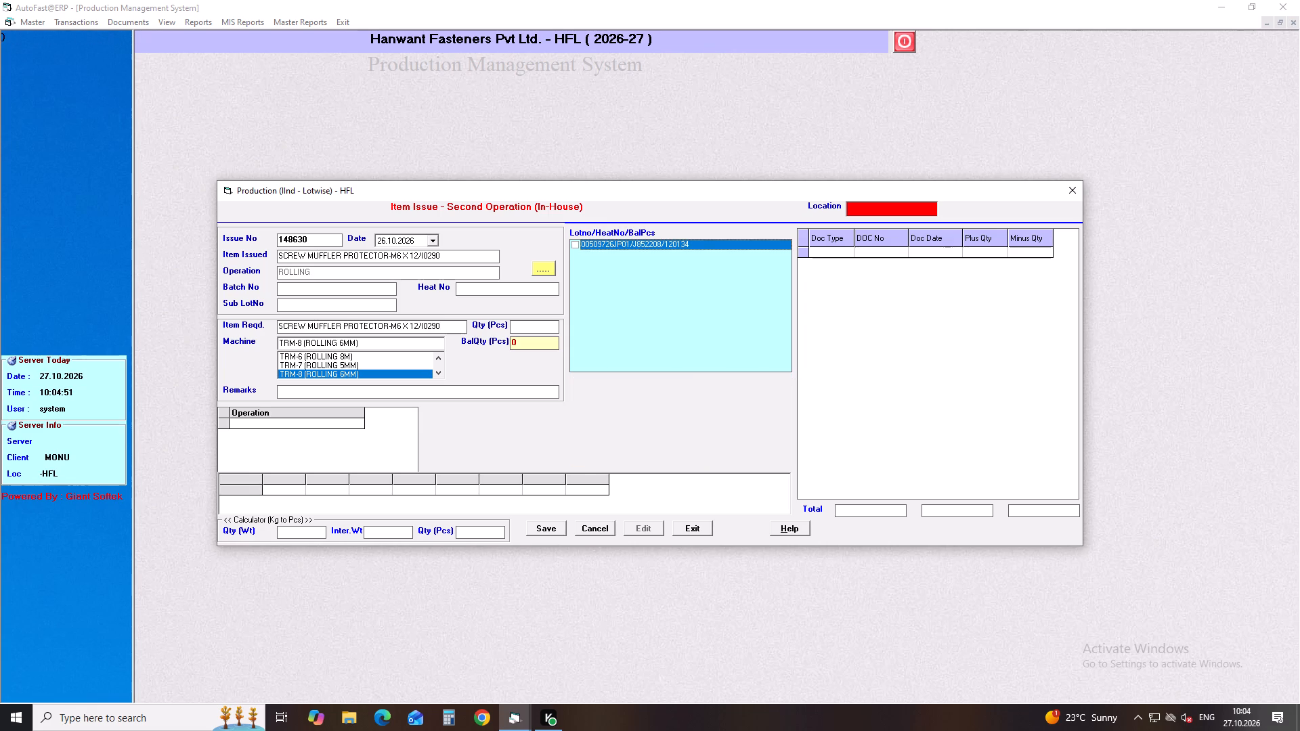
pyautogui.click(574, 246)
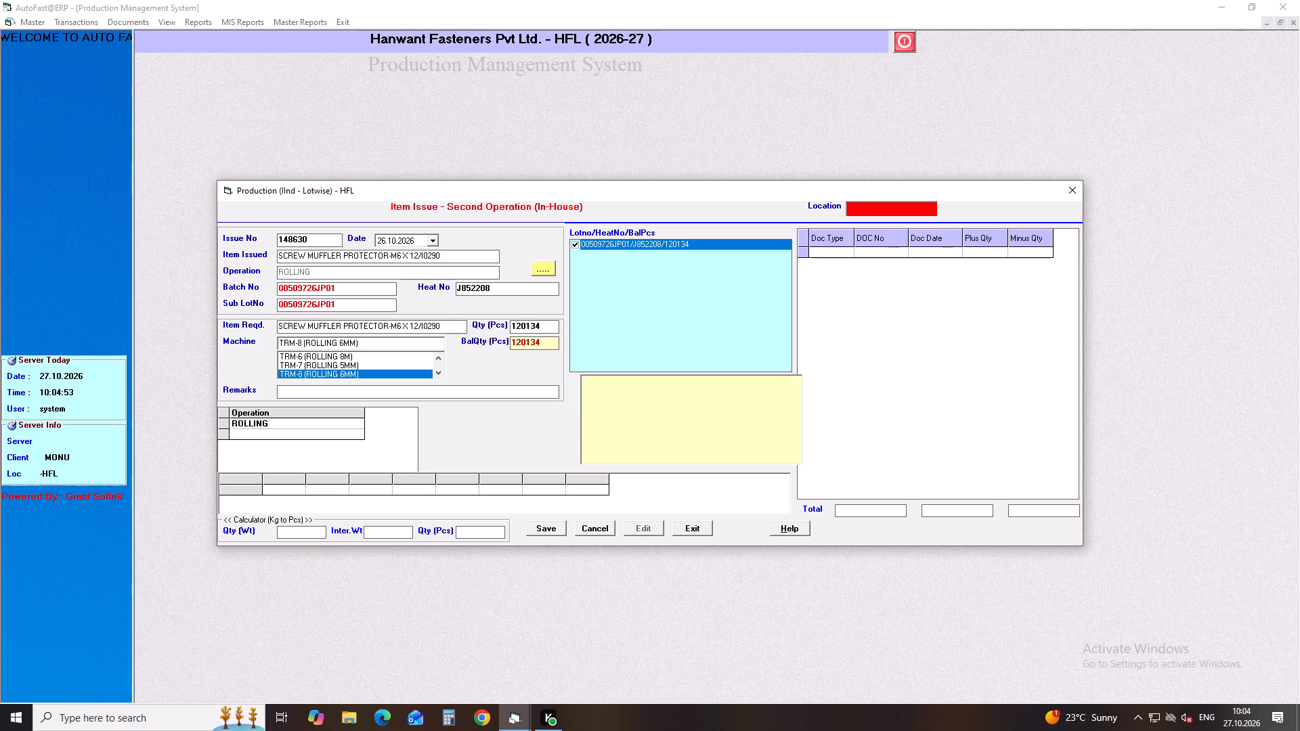
# Set the muffler protector screw's issue quantity to 24754 pcs and save the entry with machine TRM-8 (ROLLING 6MM).
pyautogui.moveTo(542, 328); pyautogui.dragTo(498, 325)
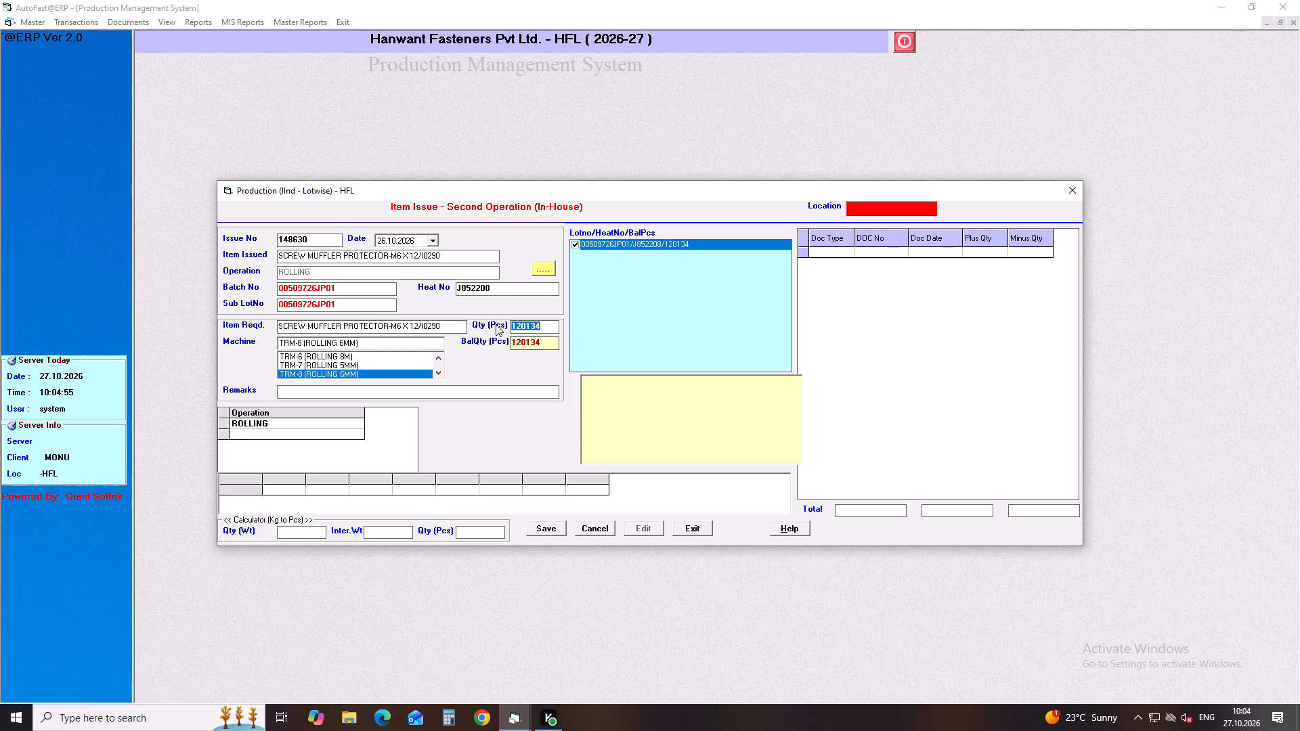
pyautogui.write('24754')
pyautogui.press('Return')
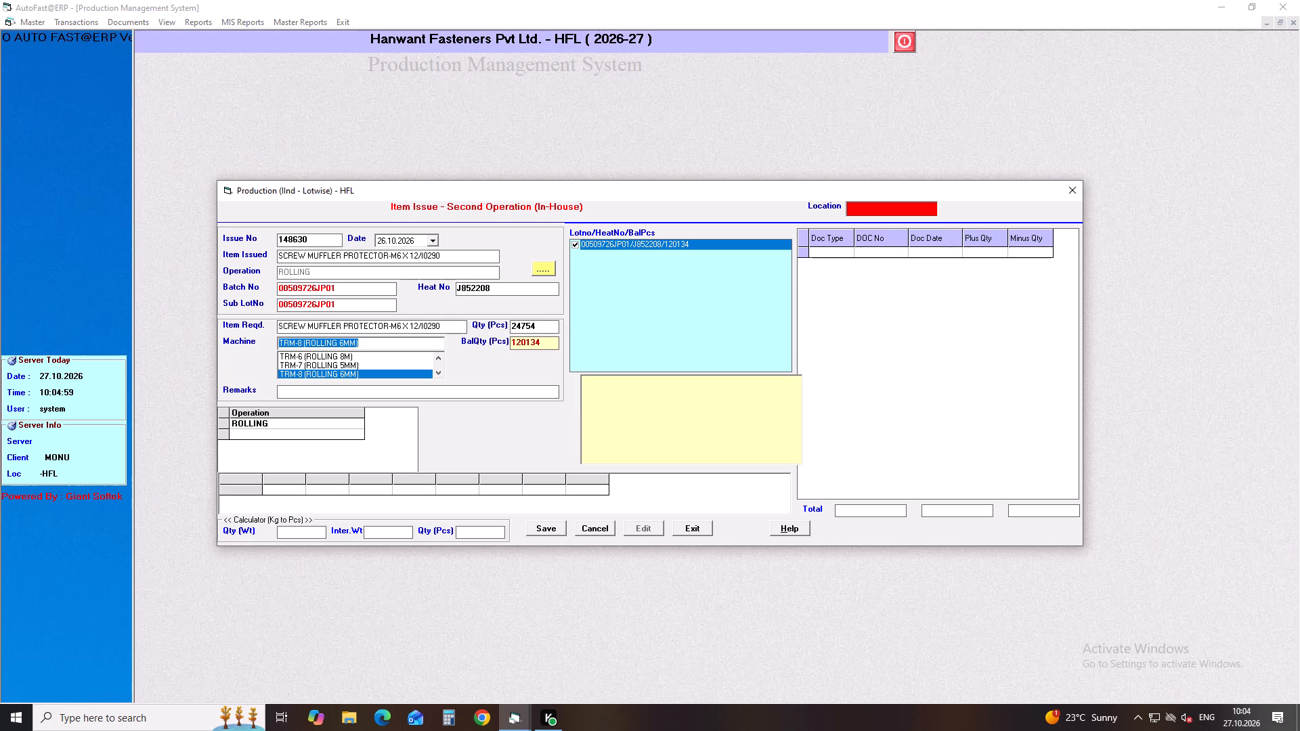
pyautogui.press('Return')
pyautogui.press('Return')
pyautogui.press('Return')
pyautogui.press('Return')
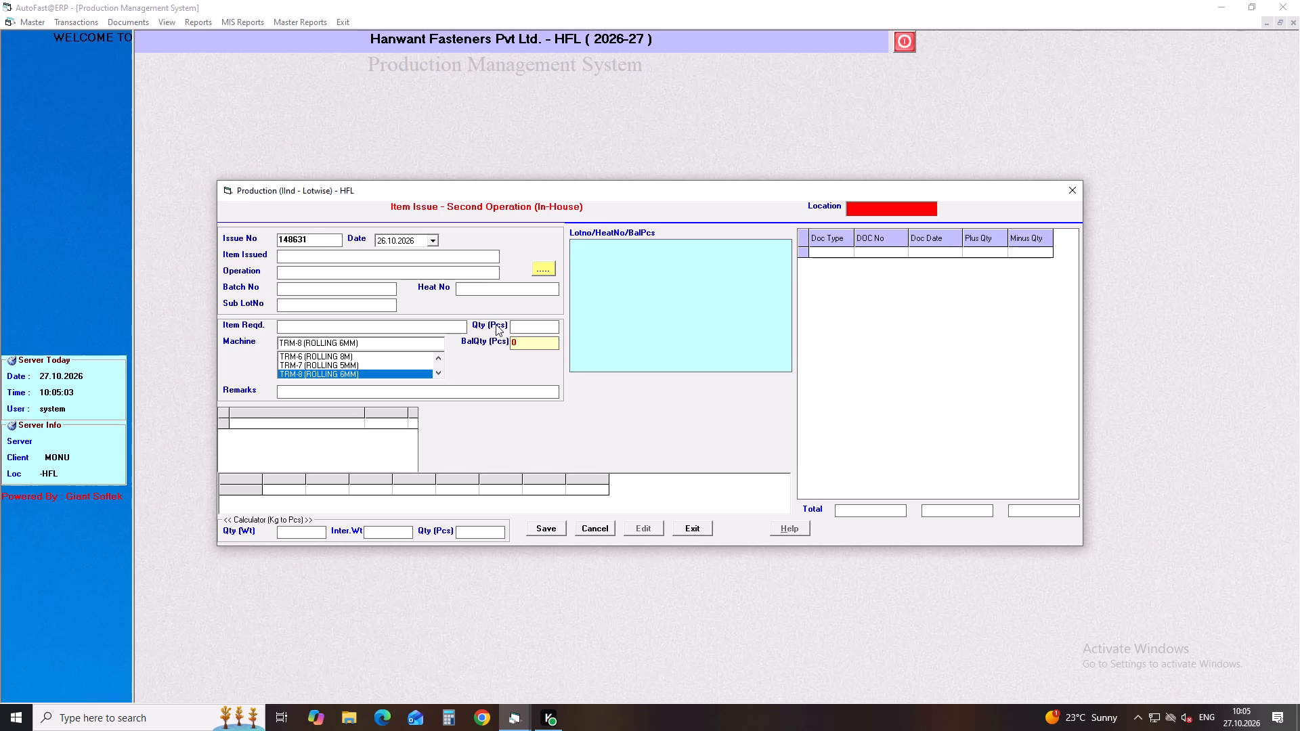
# Start a new issue entry dated 26.10.2026 for the item BOLT BODY COVER SET M6X10/I0178.
pyautogui.press('Return')
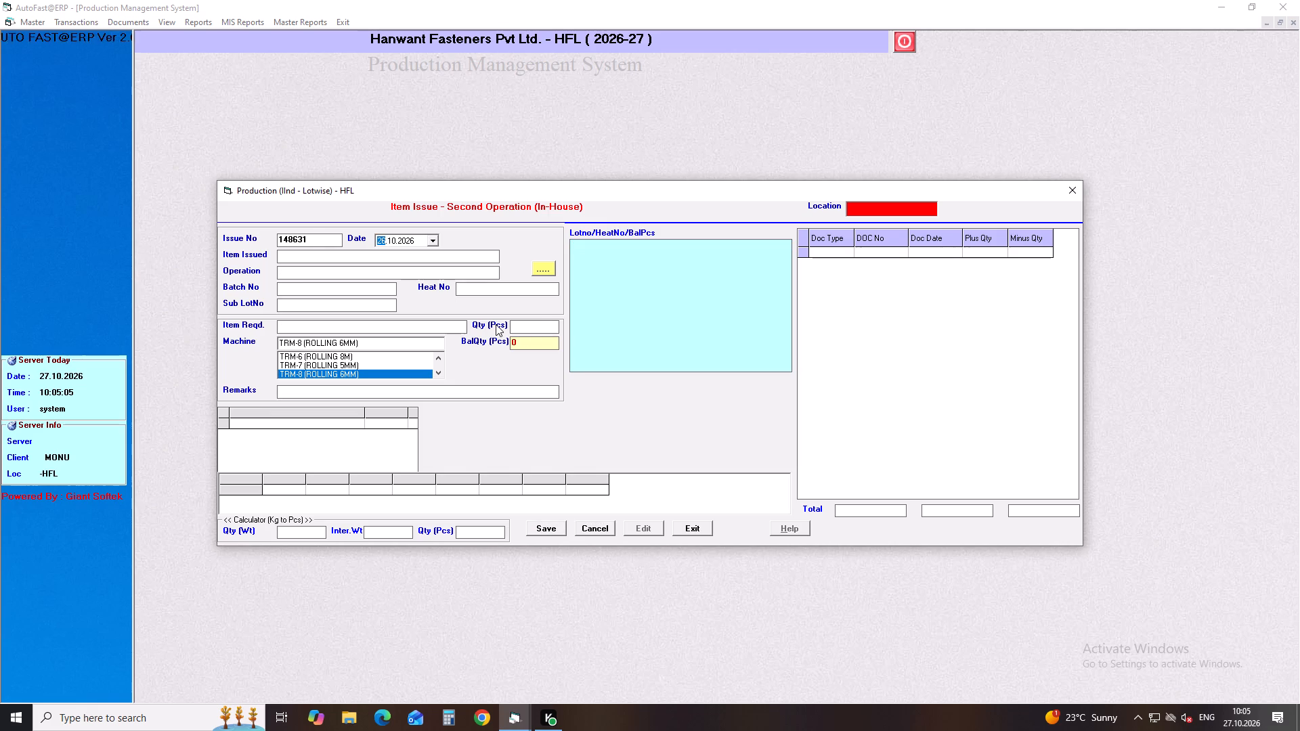
pyautogui.press('Return')
pyautogui.write('BOLT BO')
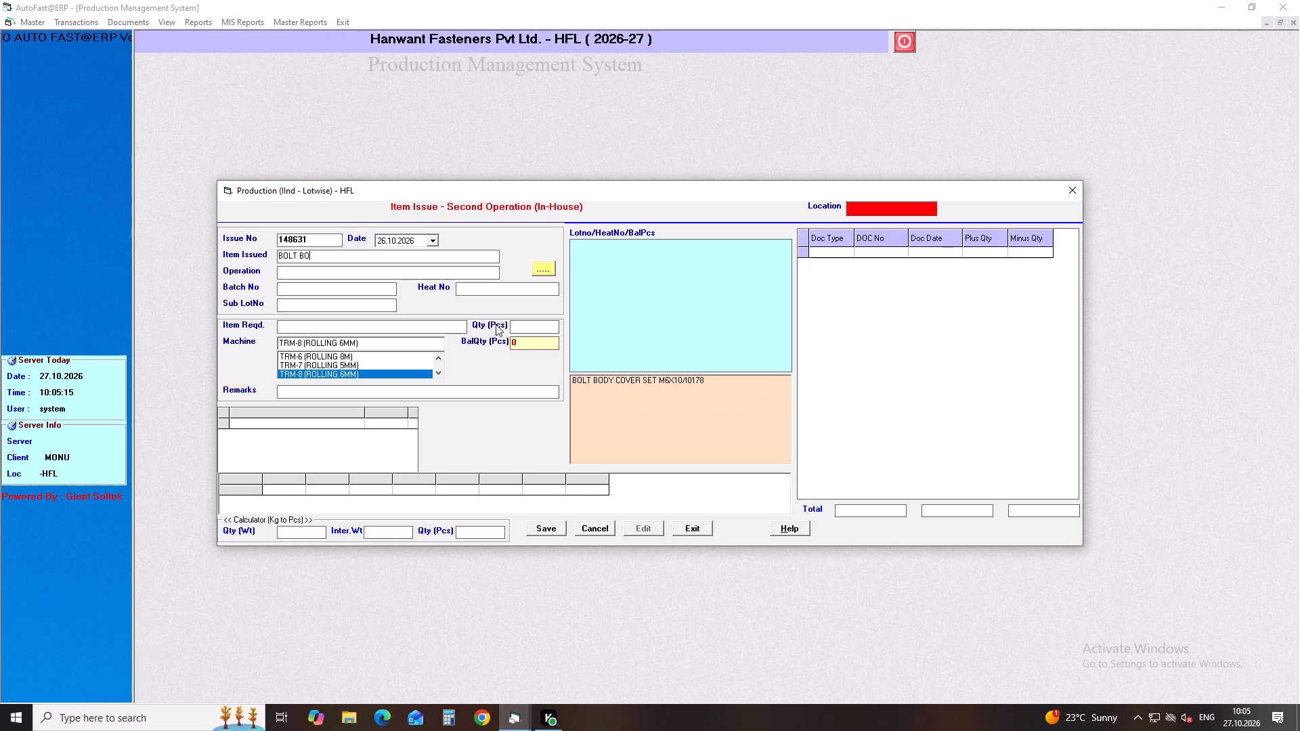
pyautogui.press('Down')
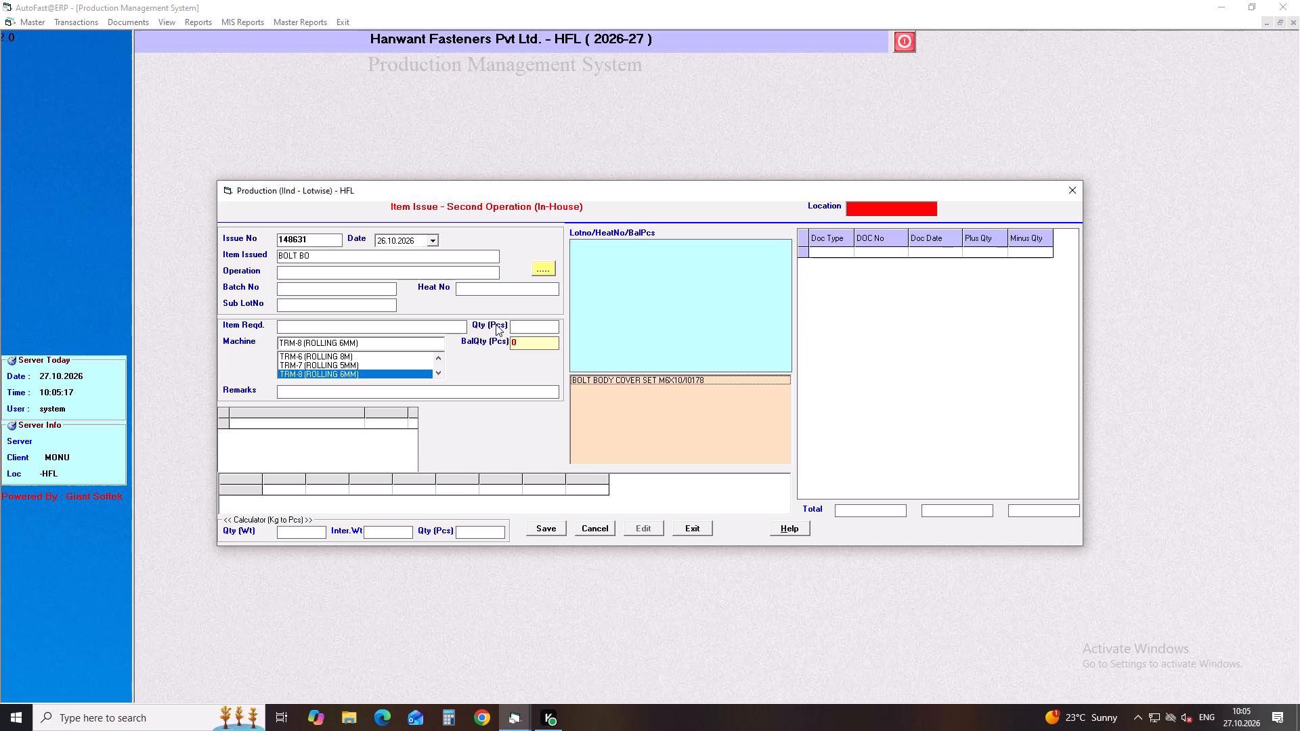
pyautogui.press('Down')
pyautogui.press('Return')
pyautogui.press('Down')
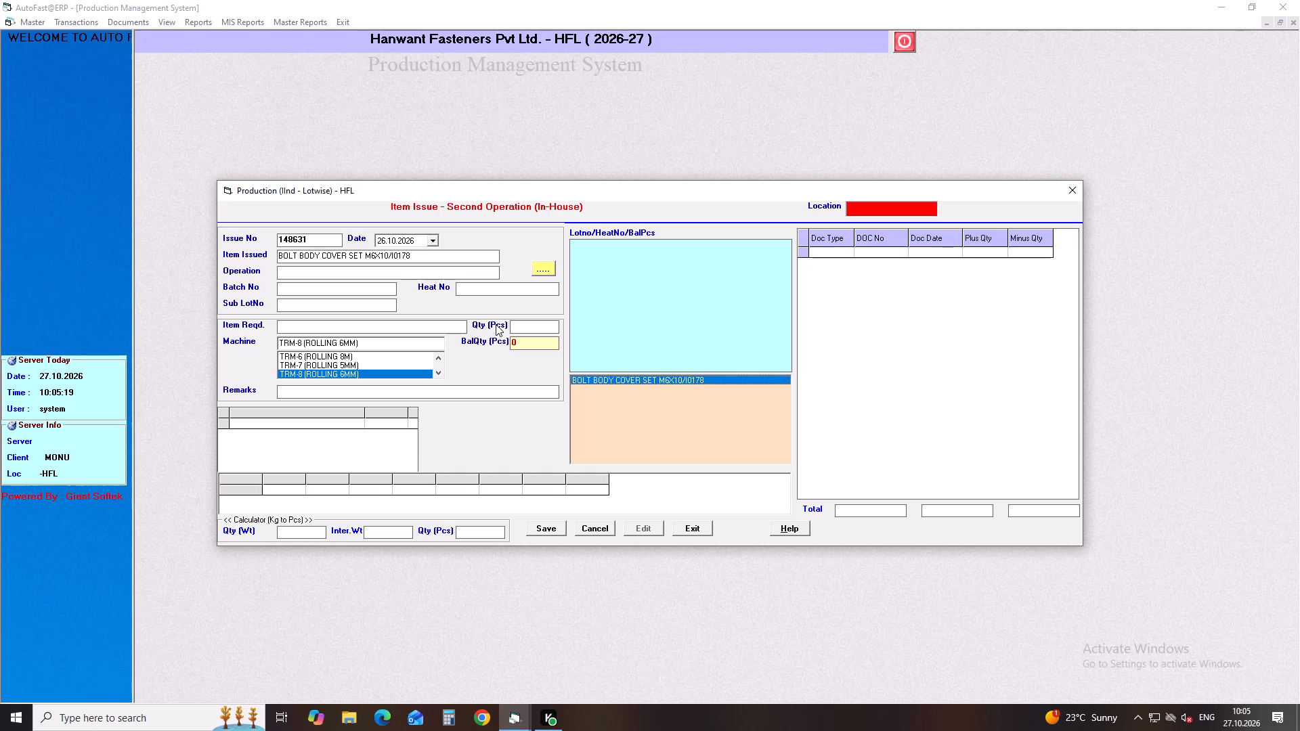
pyautogui.press('Return')
# Choose the ROLLING operation for the BOLT BODY COVER SET item and select lot 00504826JP01 with heat number 4521012.
pyautogui.press('Return')
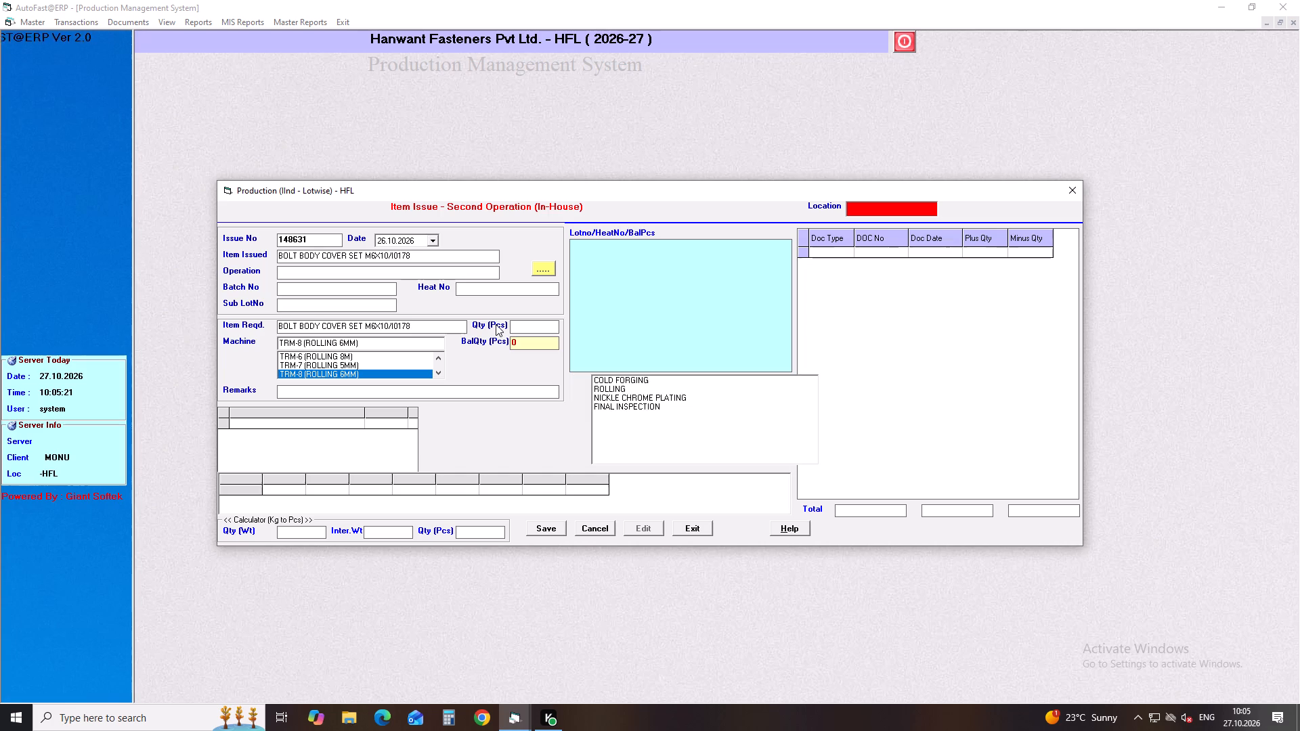
pyautogui.press('Down')
pyautogui.press('Down')
pyautogui.press('Down')
pyautogui.press('Return')
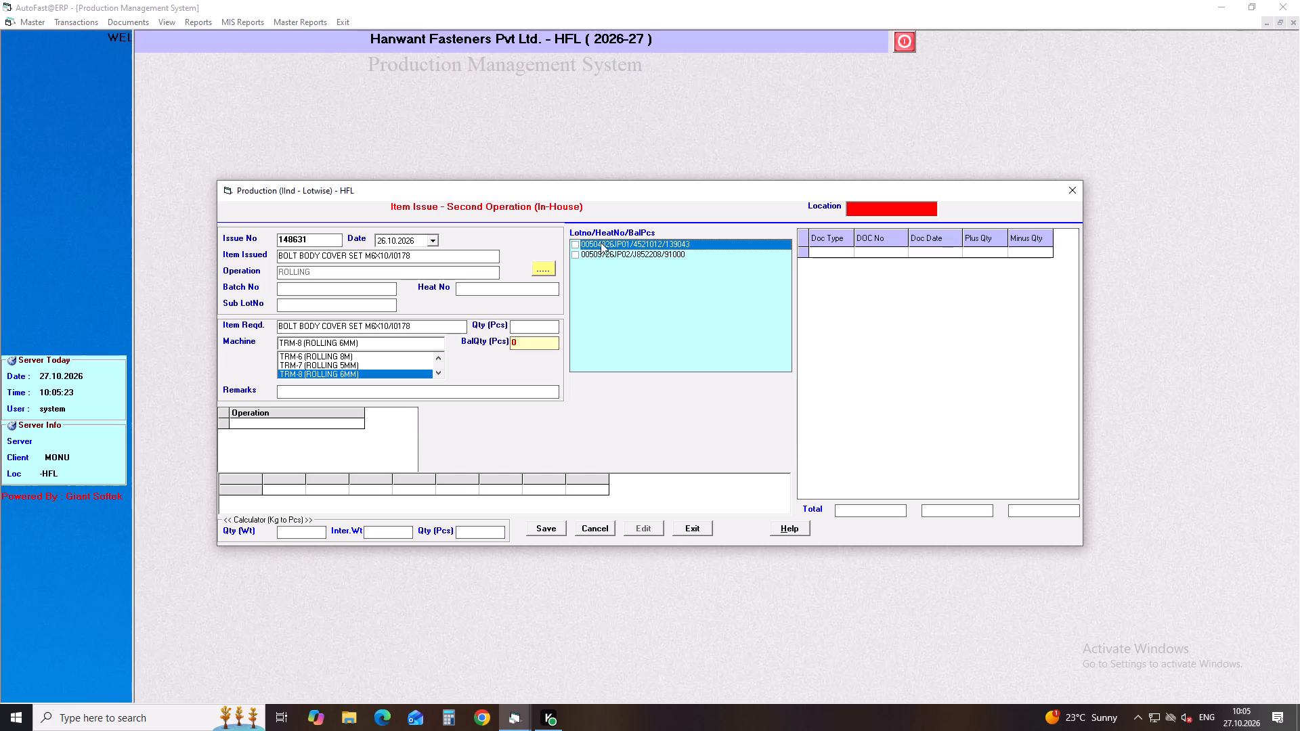
pyautogui.click(573, 245)
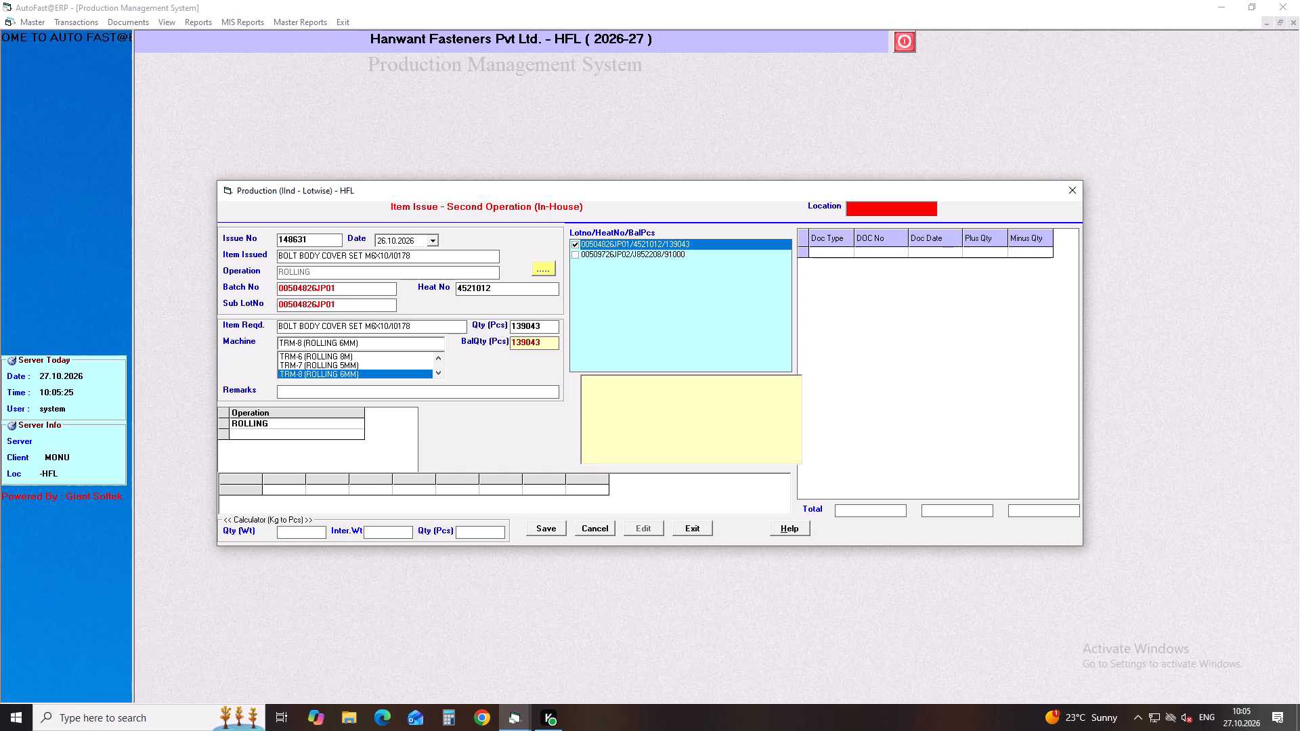
# Set the BOLT BODY COVER SET issue quantity to 12000 pcs and save the entry with machine TRM-8 (ROLLING 6MM).
pyautogui.moveTo(553, 324); pyautogui.dragTo(500, 334)
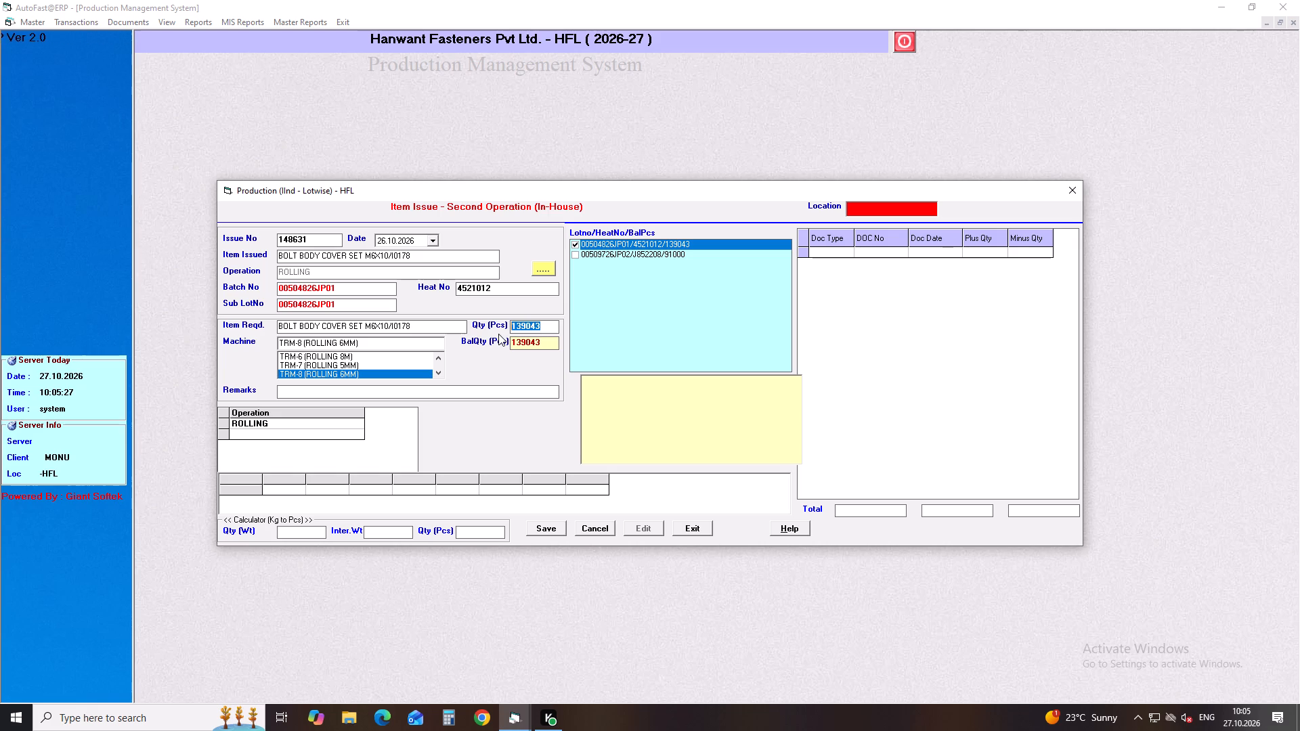
pyautogui.write('12000')
pyautogui.press('Return')
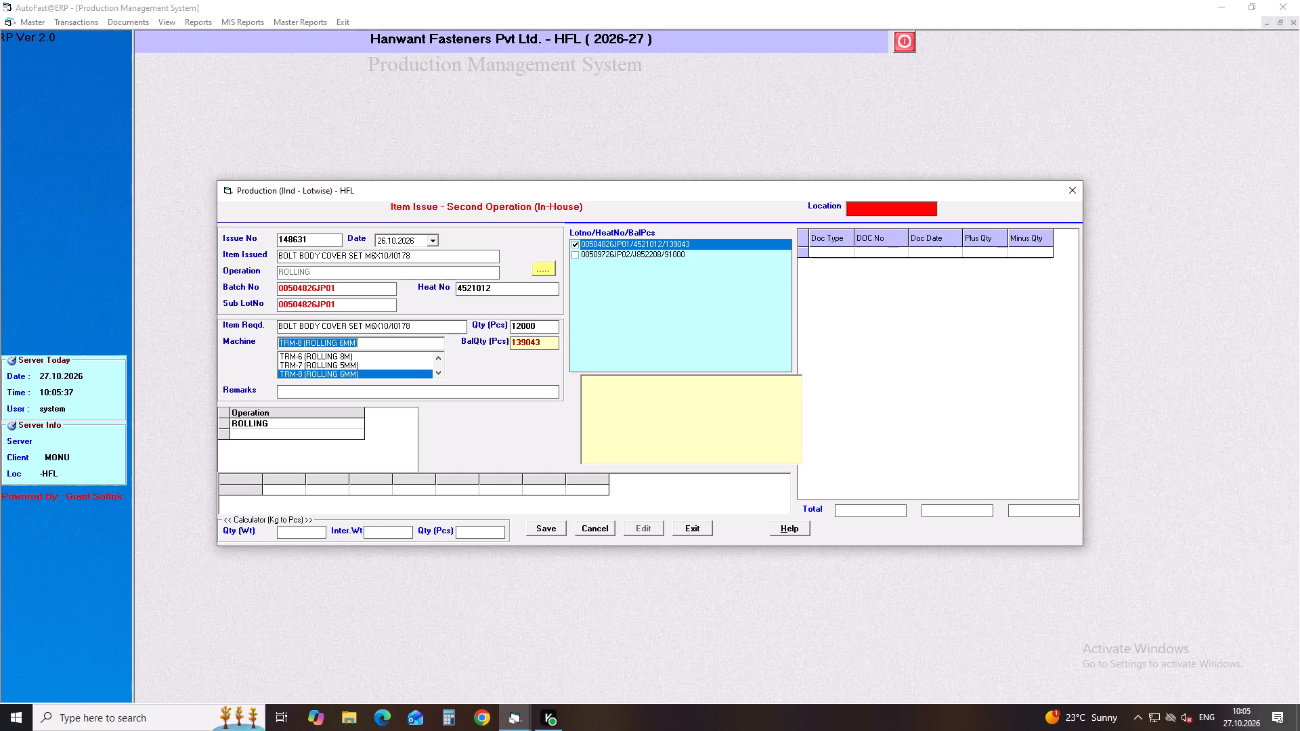
pyautogui.press('Return')
pyautogui.press('Return')
pyautogui.press('Return')
pyautogui.press('Return')
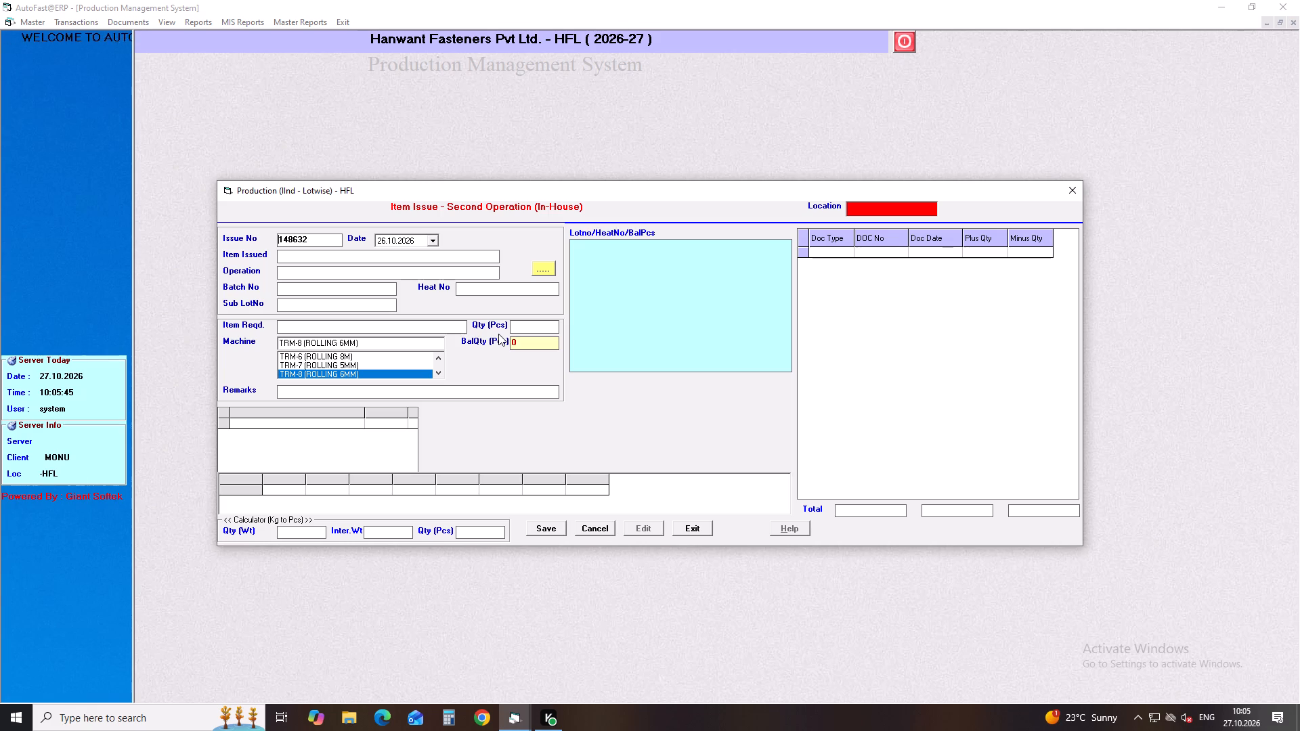
# Start a new issue entry dated 26.10.2026 for the item SCREW PAN 5 X 13/I0292.
pyautogui.press('Return')
pyautogui.press('Return')
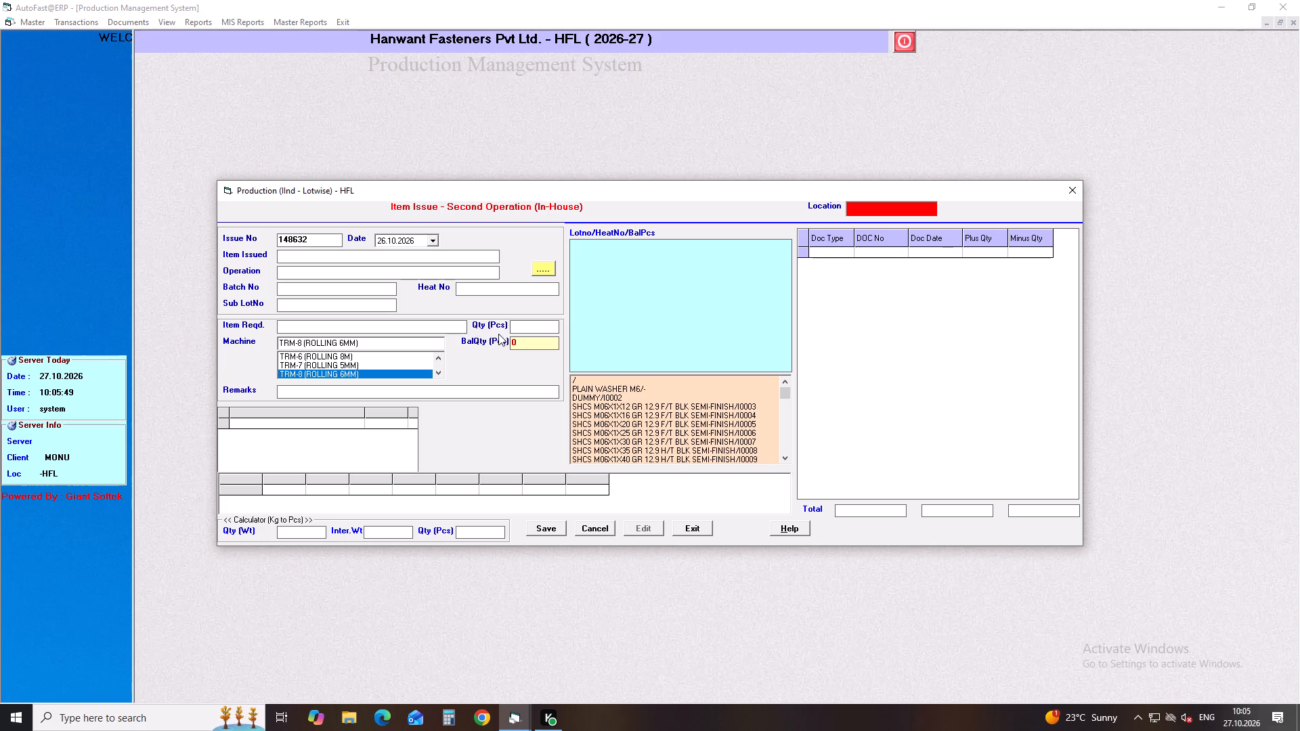
pyautogui.write('SCREW PAN')
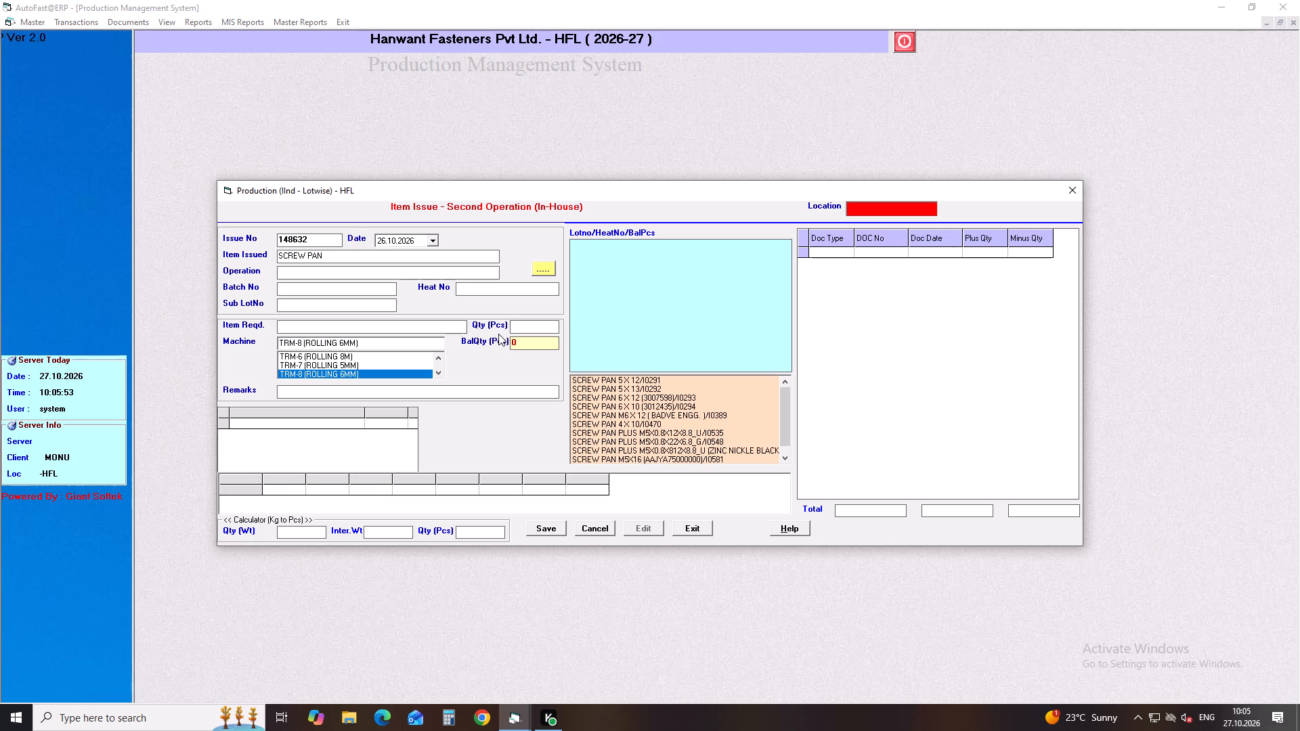
pyautogui.press('Down')
pyautogui.press('Down')
pyautogui.press('Down')
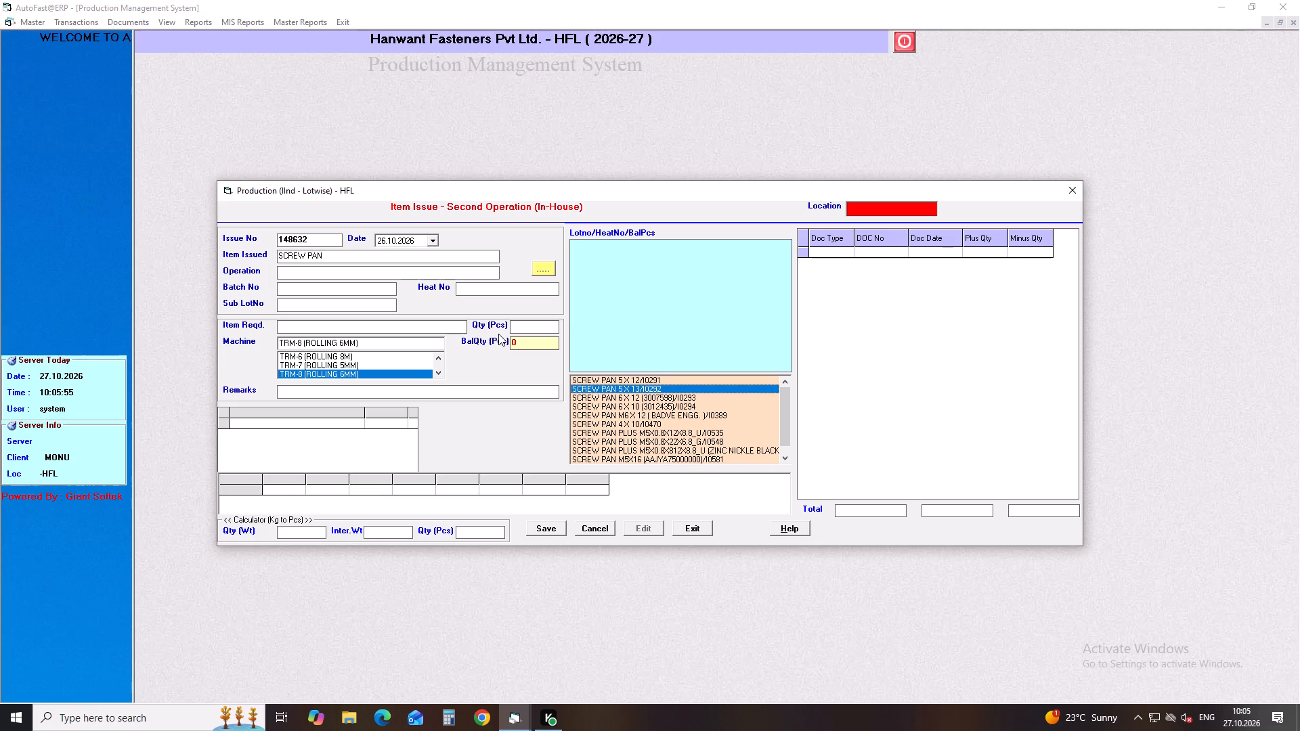
pyautogui.press('Down')
pyautogui.press('Down')
pyautogui.press('Down')
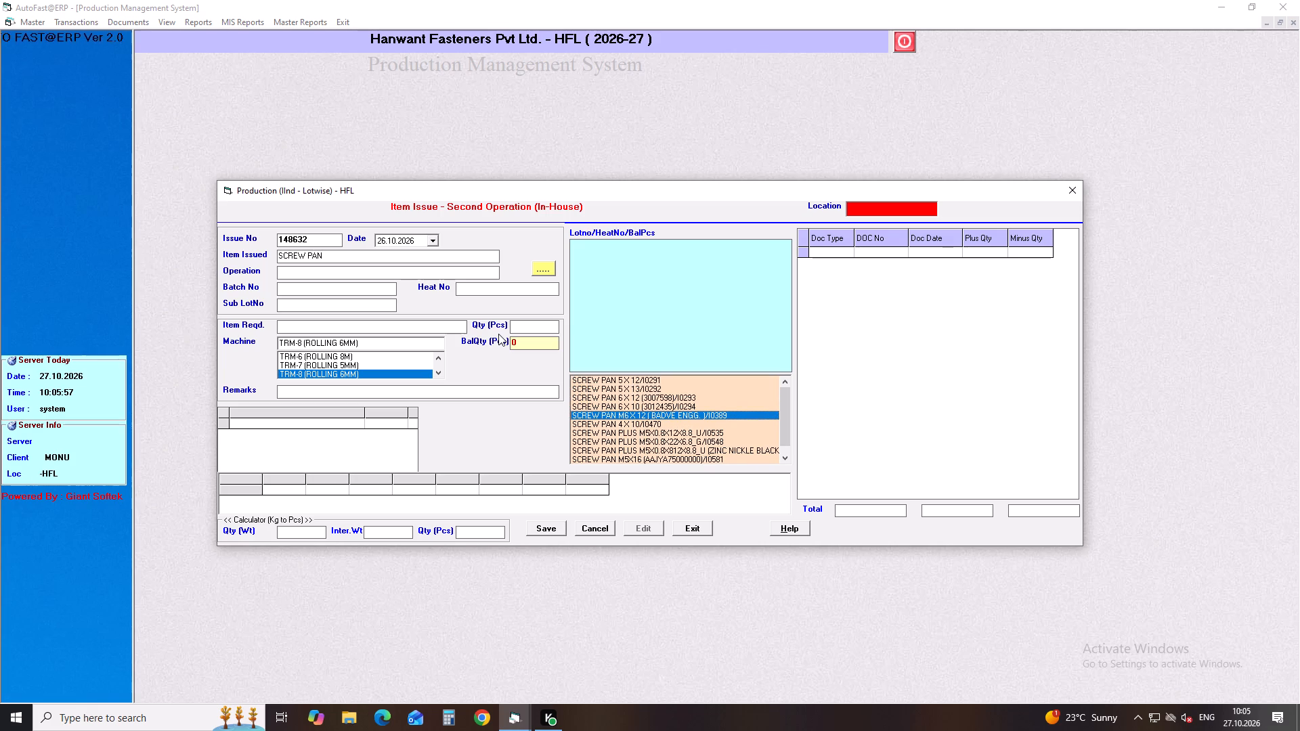
pyautogui.press('Up')
pyautogui.press('Down')
pyautogui.press('Down')
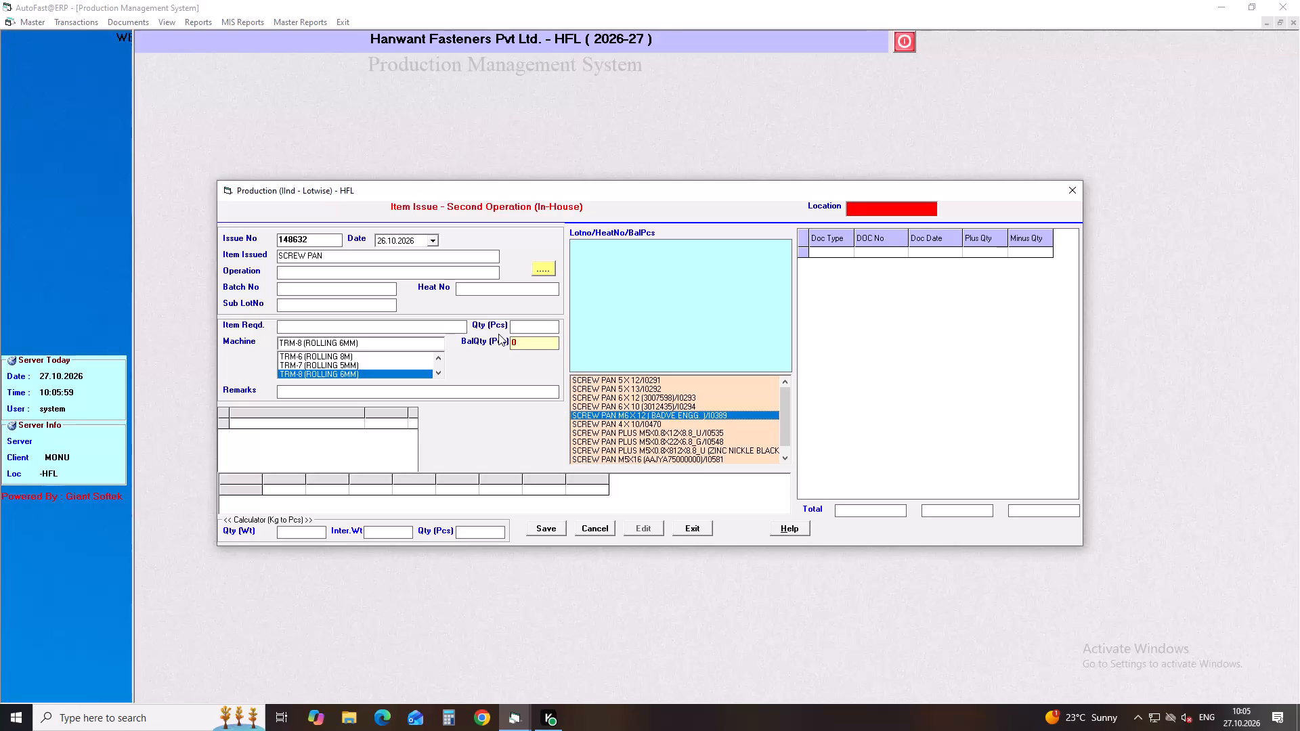
pyautogui.press('Down')
pyautogui.press('Down')
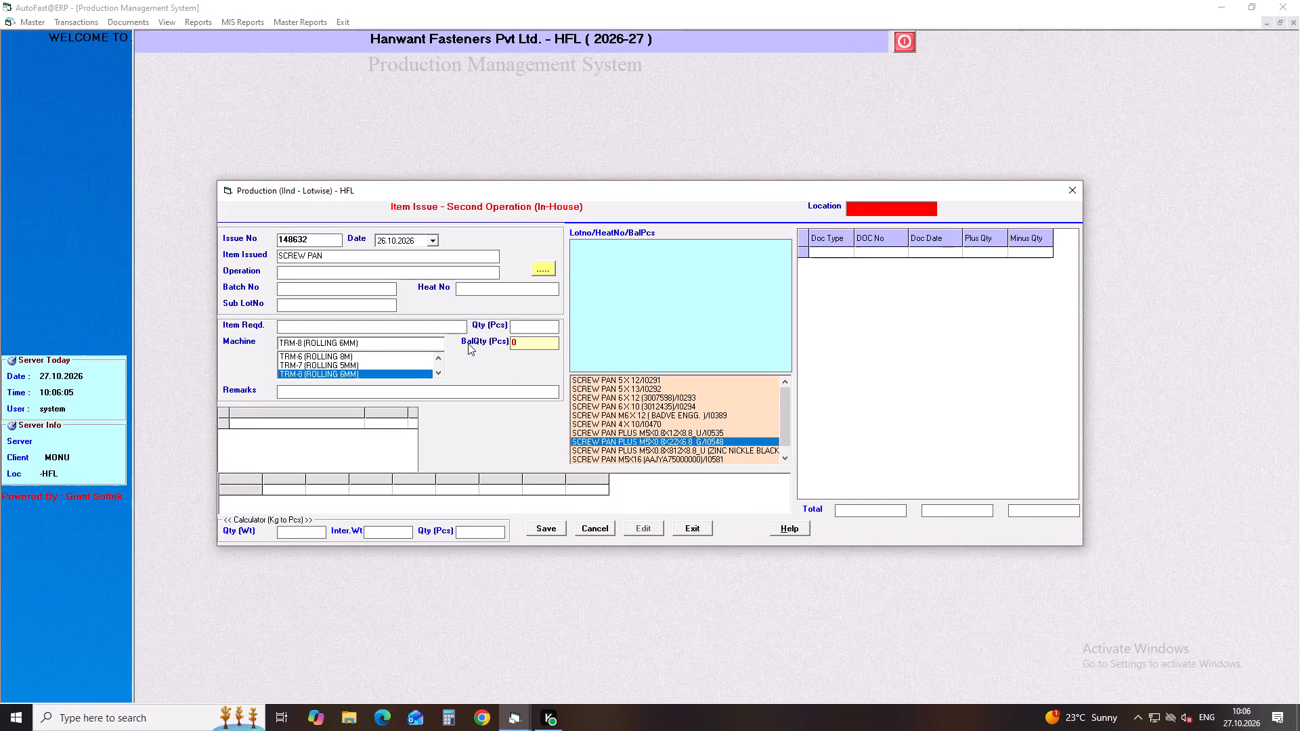
pyautogui.press('Up')
pyautogui.press('Up')
pyautogui.press('Up')
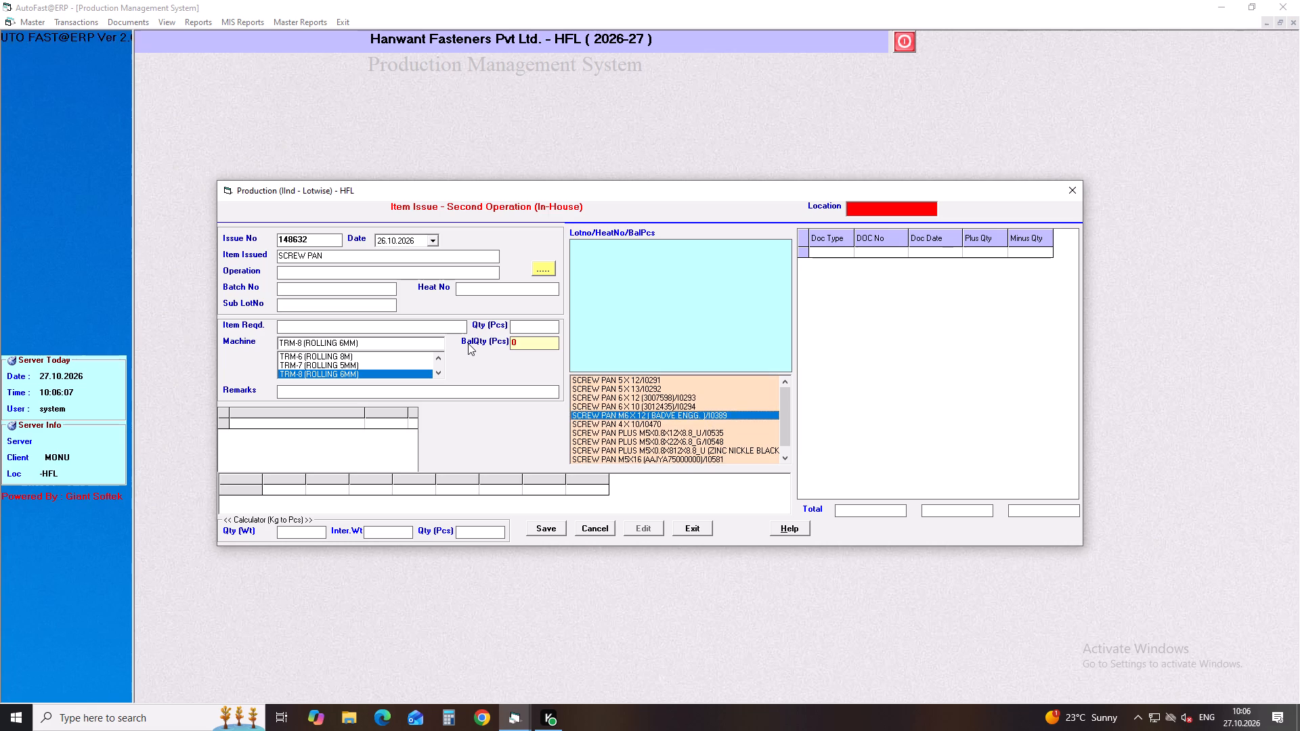
pyautogui.press('Up')
pyautogui.press('Up')
pyautogui.press('Up')
pyautogui.press('Return')
pyautogui.press('Return')
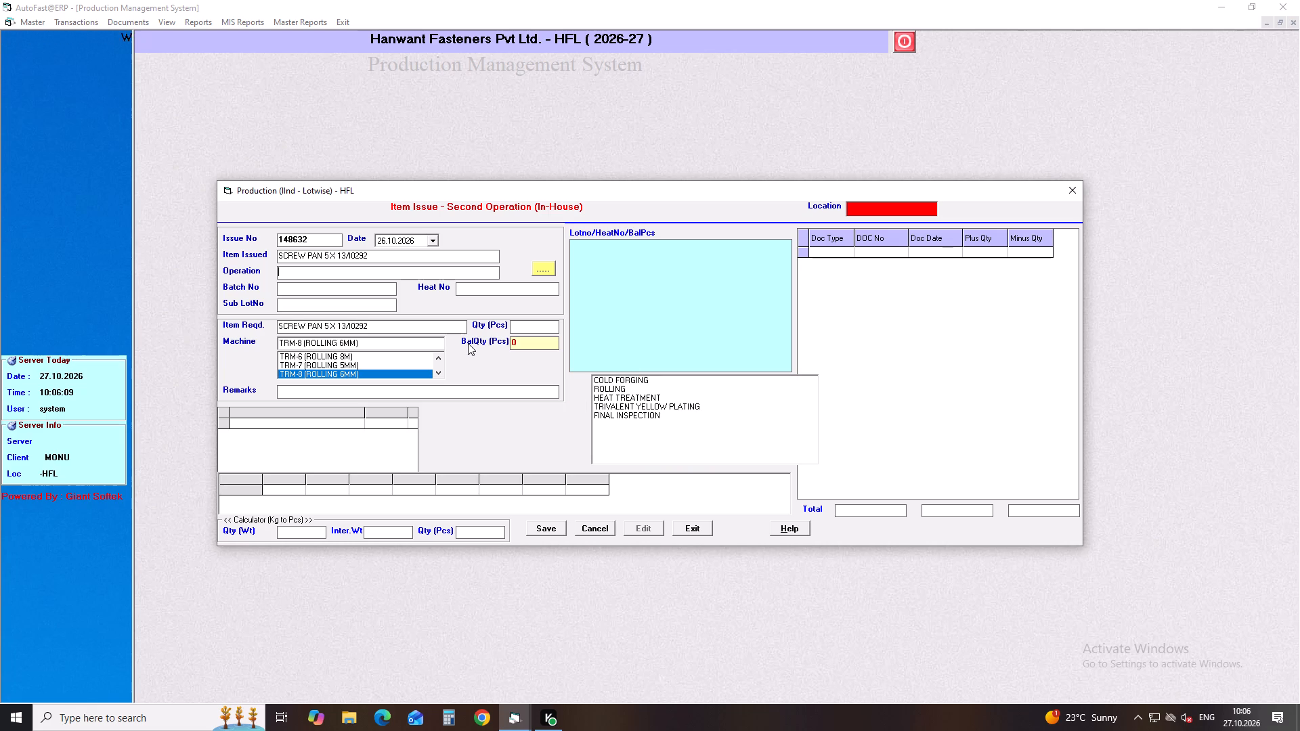
# Choose the ROLLING operation for the SCREW PAN 5 X 13 item and select lot 00486326IP01 with heat number 4521012.
pyautogui.press('Down')
pyautogui.press('Down')
pyautogui.press('Down')
pyautogui.press('Return')
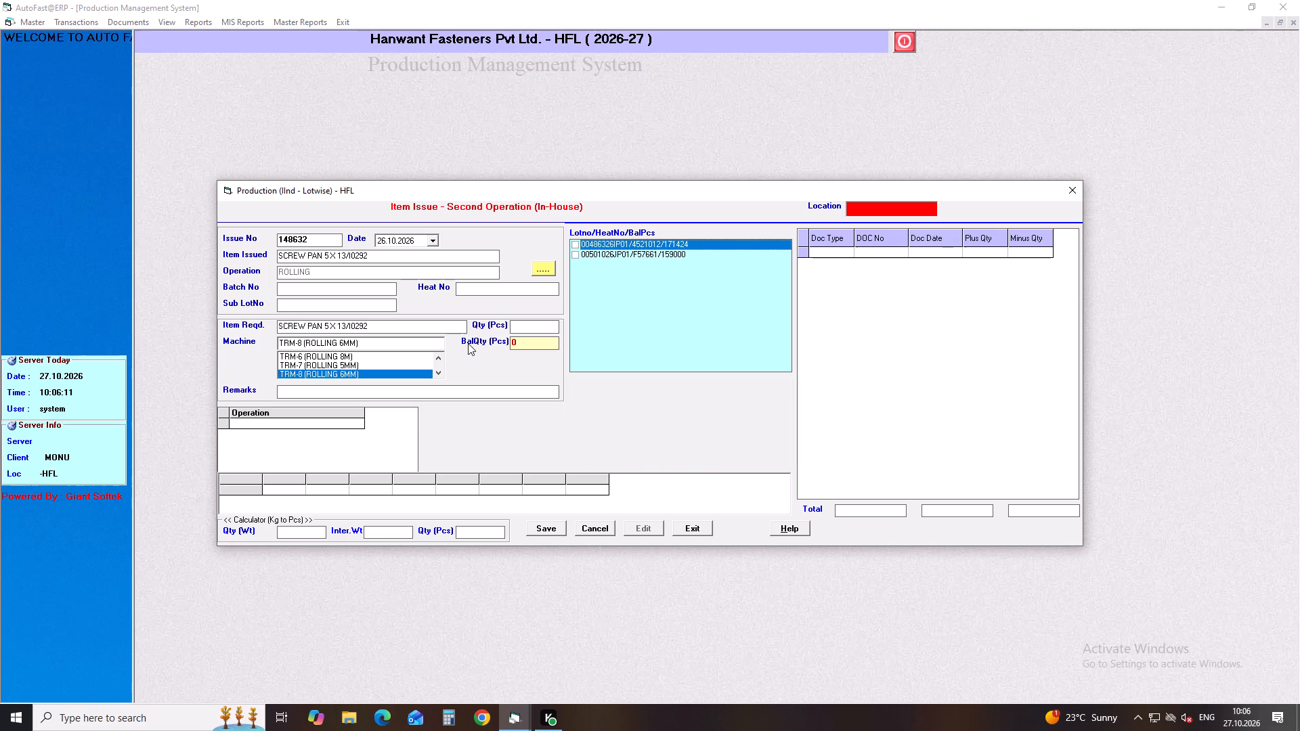
pyautogui.click(574, 244)
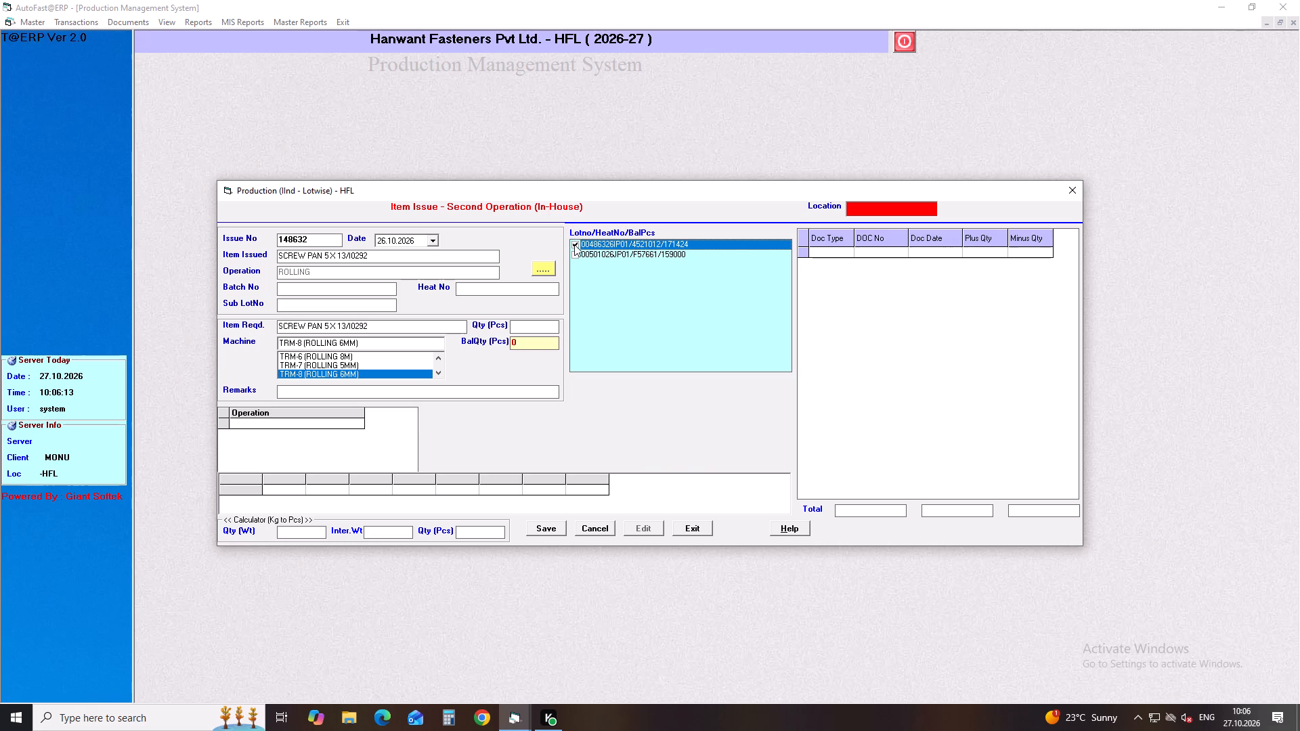
# Set the SCREW PAN issue quantity to 39200 pcs, assign machine TRM-10 (ROLLING 7MM) and save the entry.
pyautogui.moveTo(557, 328); pyautogui.dragTo(475, 332)
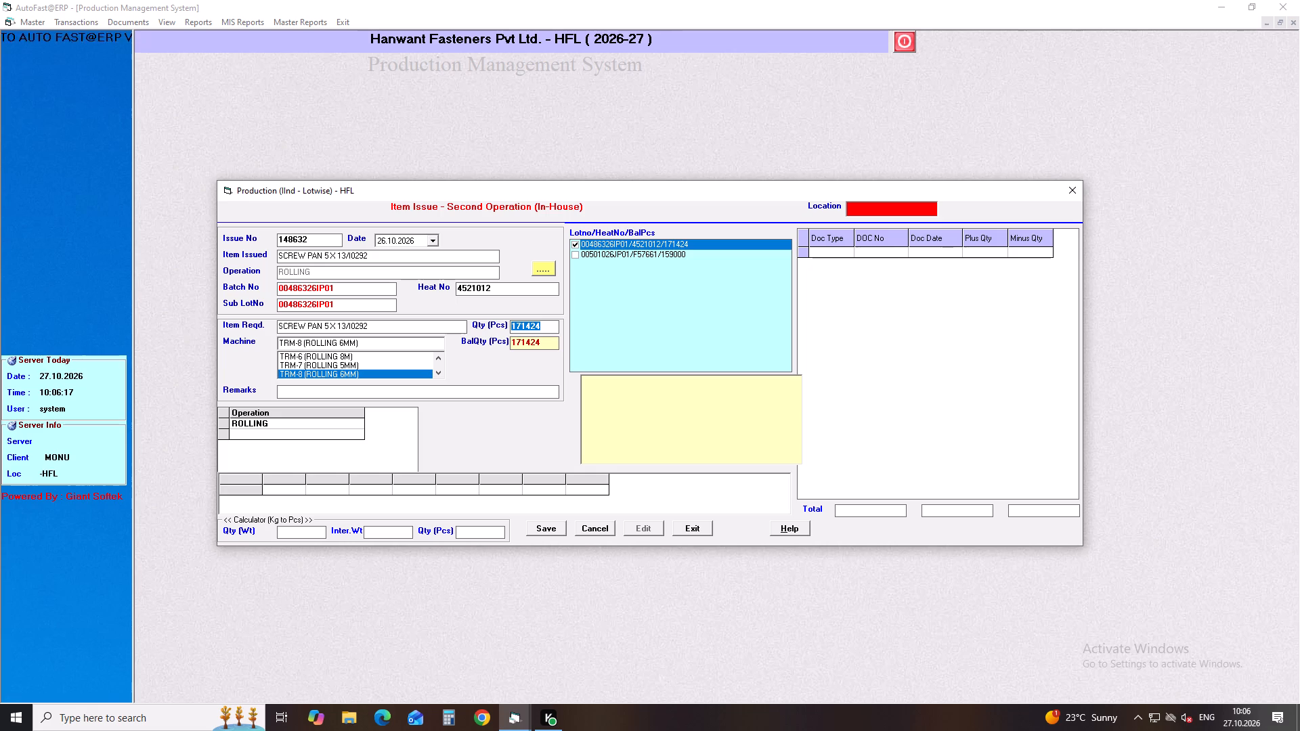
pyautogui.write('39200')
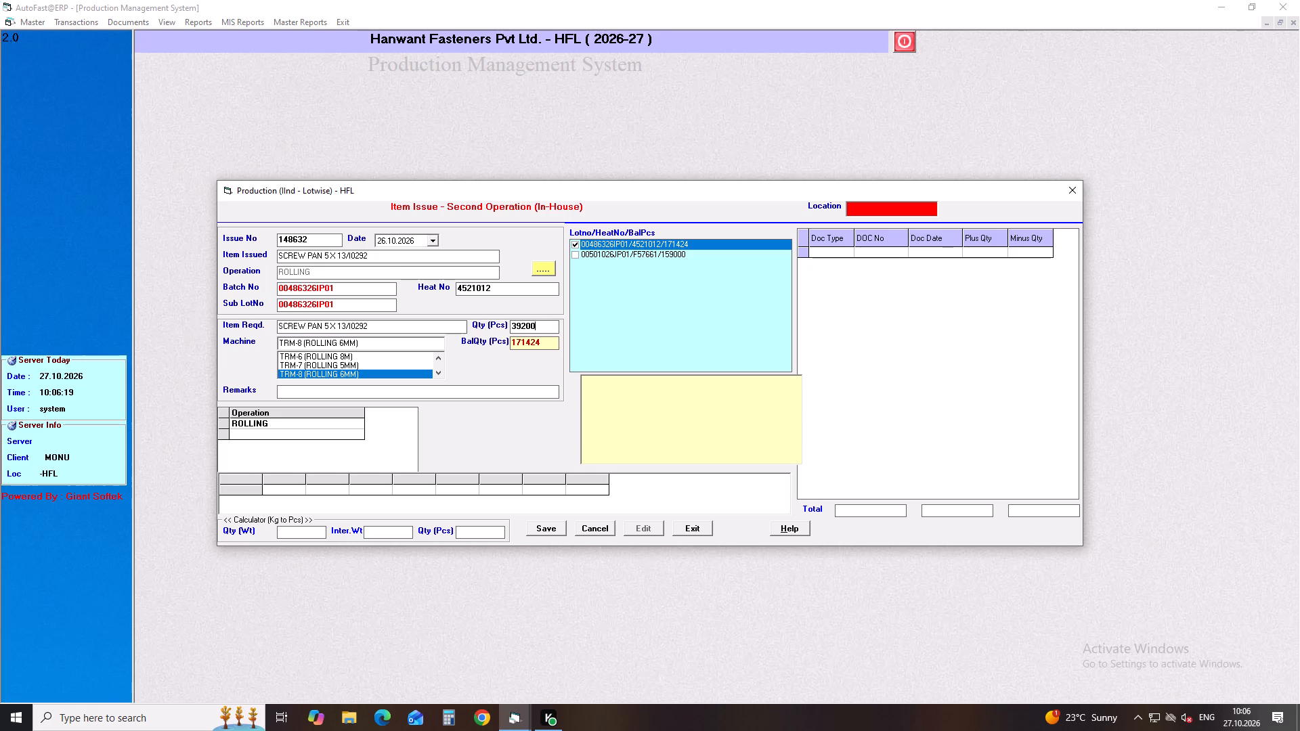
pyautogui.press('Return')
pyautogui.press('Up')
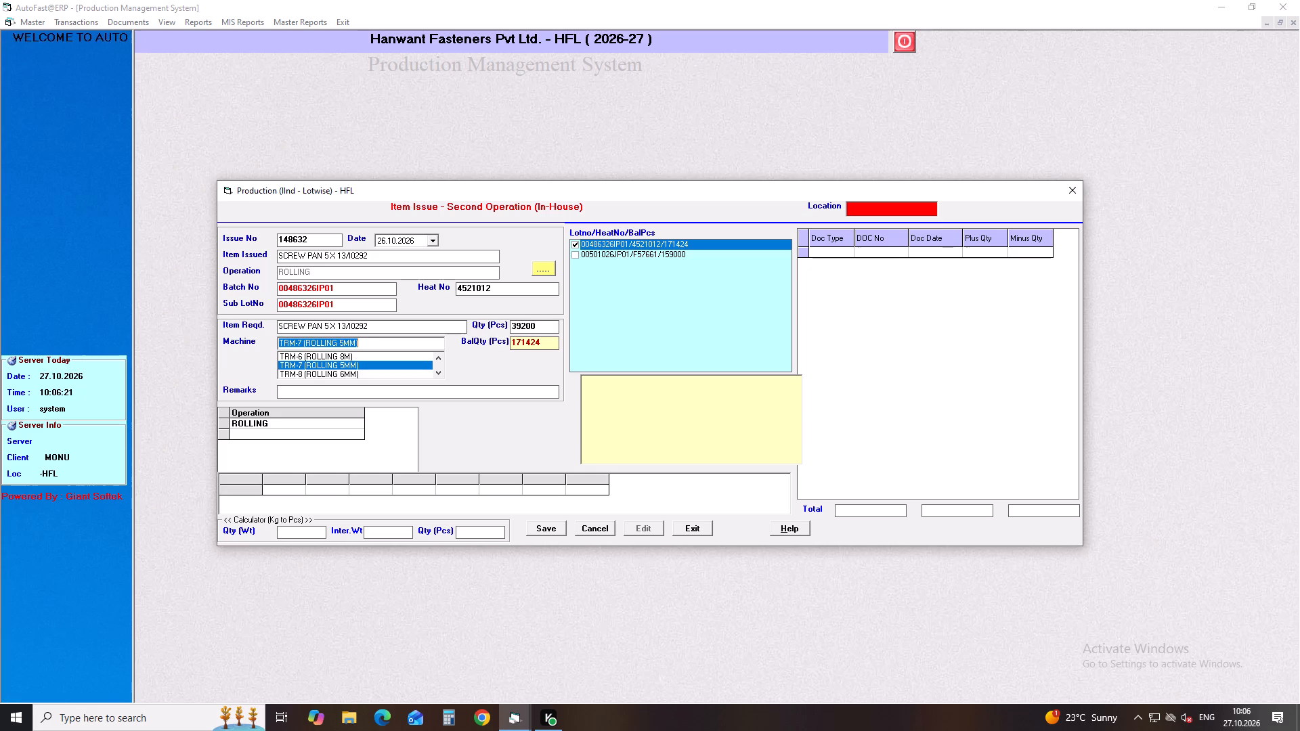
pyautogui.press('Up')
pyautogui.press('Up')
pyautogui.press('Up')
pyautogui.press('Up')
pyautogui.press('Up')
pyautogui.press('Up')
pyautogui.press('Up')
pyautogui.press('Up')
pyautogui.press('Up')
pyautogui.press('Up')
pyautogui.press('Up')
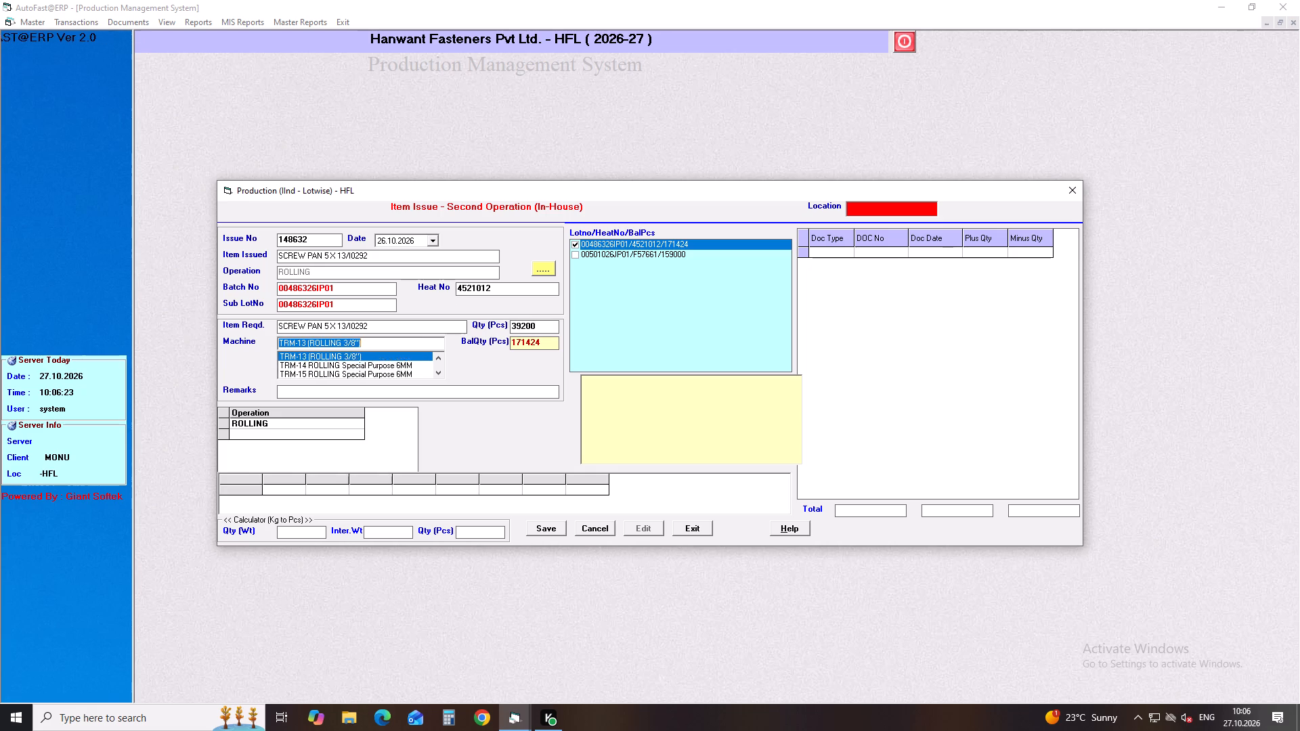
pyautogui.press('Up')
pyautogui.press('Up')
pyautogui.press('Up')
pyautogui.press('Return')
pyautogui.press('Return')
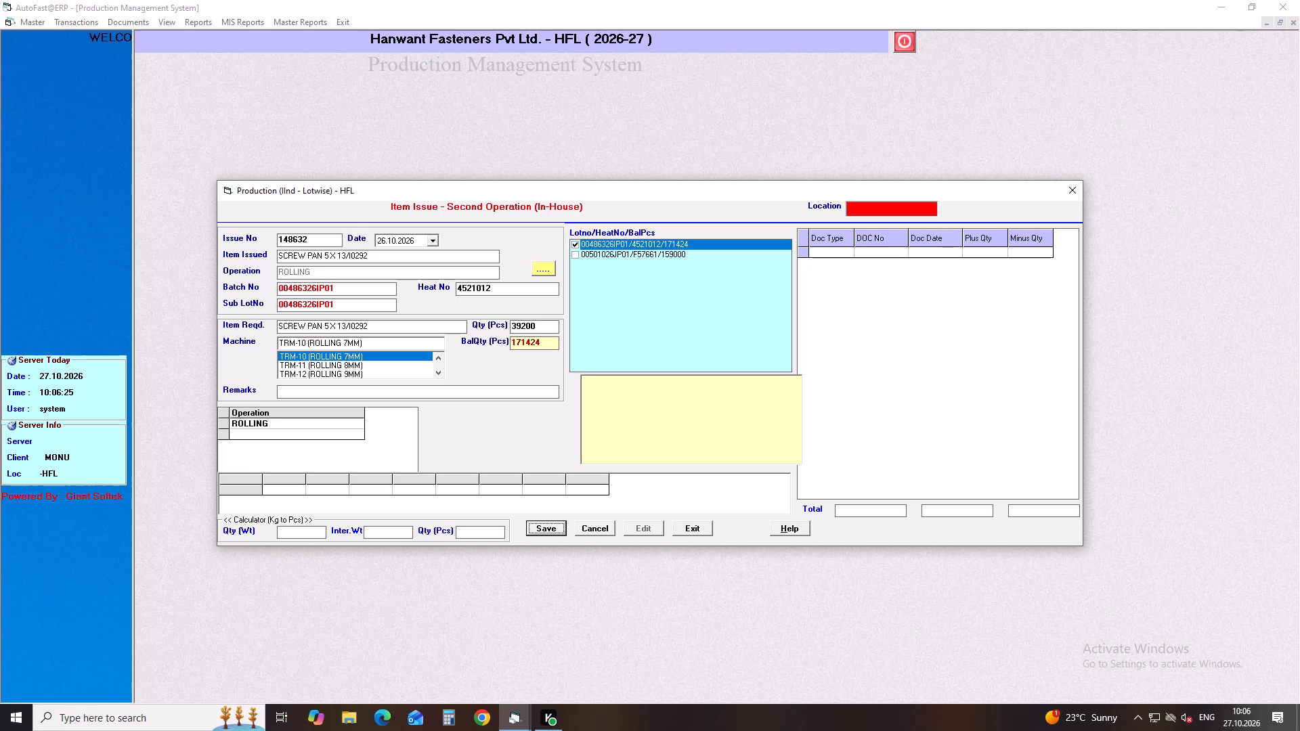
pyautogui.press('Return')
pyautogui.press('Return')
pyautogui.press('Return')
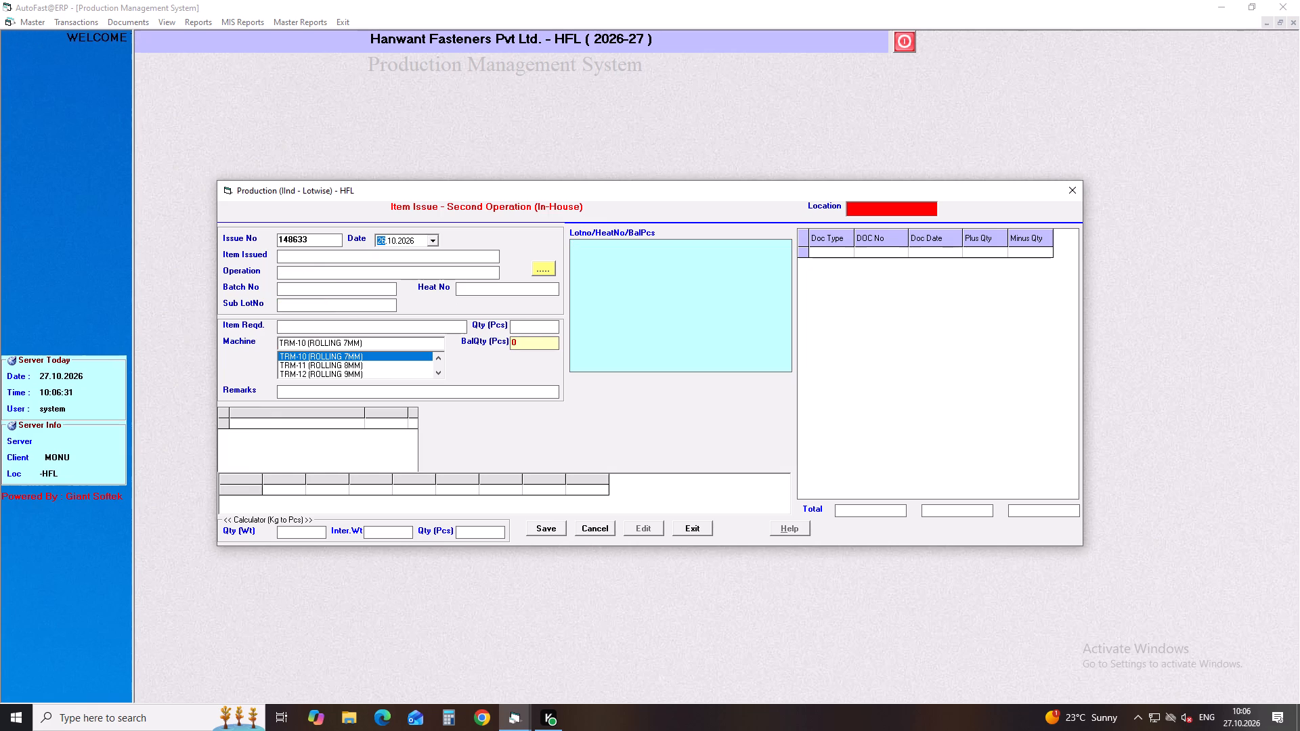
pyautogui.press('Return')
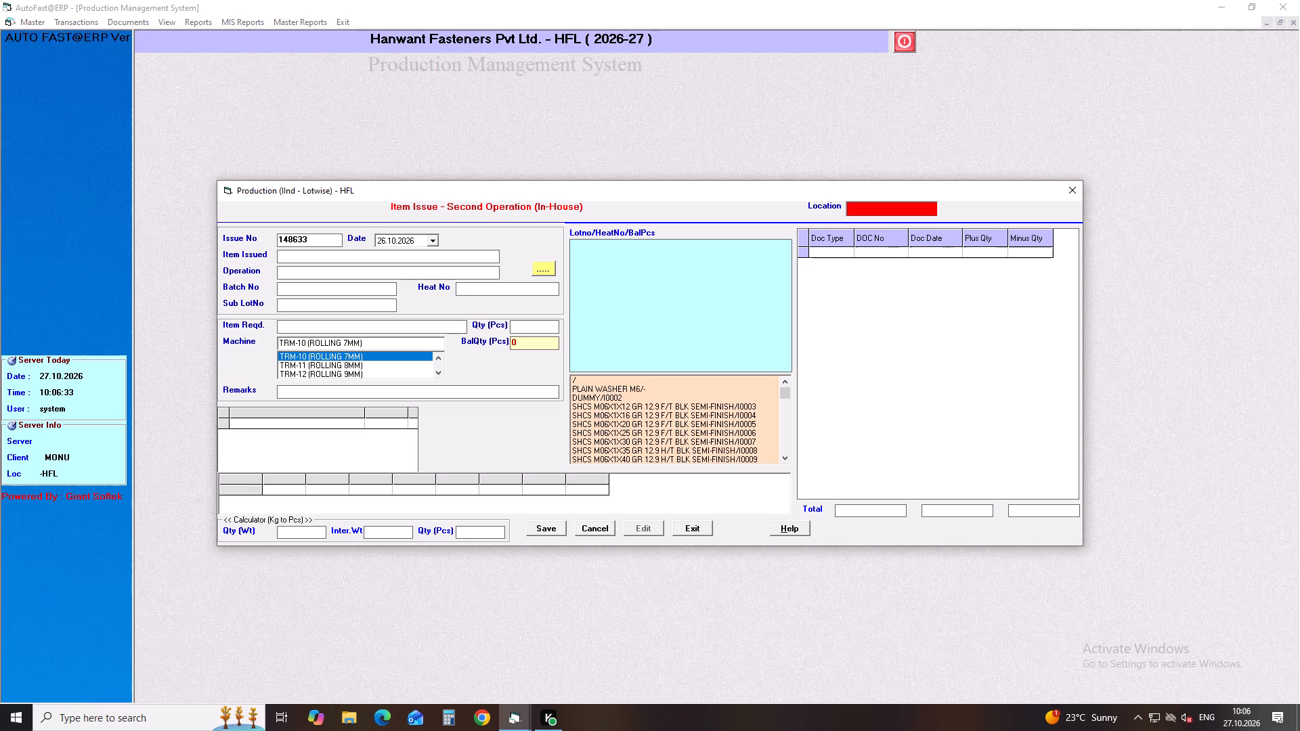
pyautogui.write('BOLT FLANGE')
pyautogui.press('space')
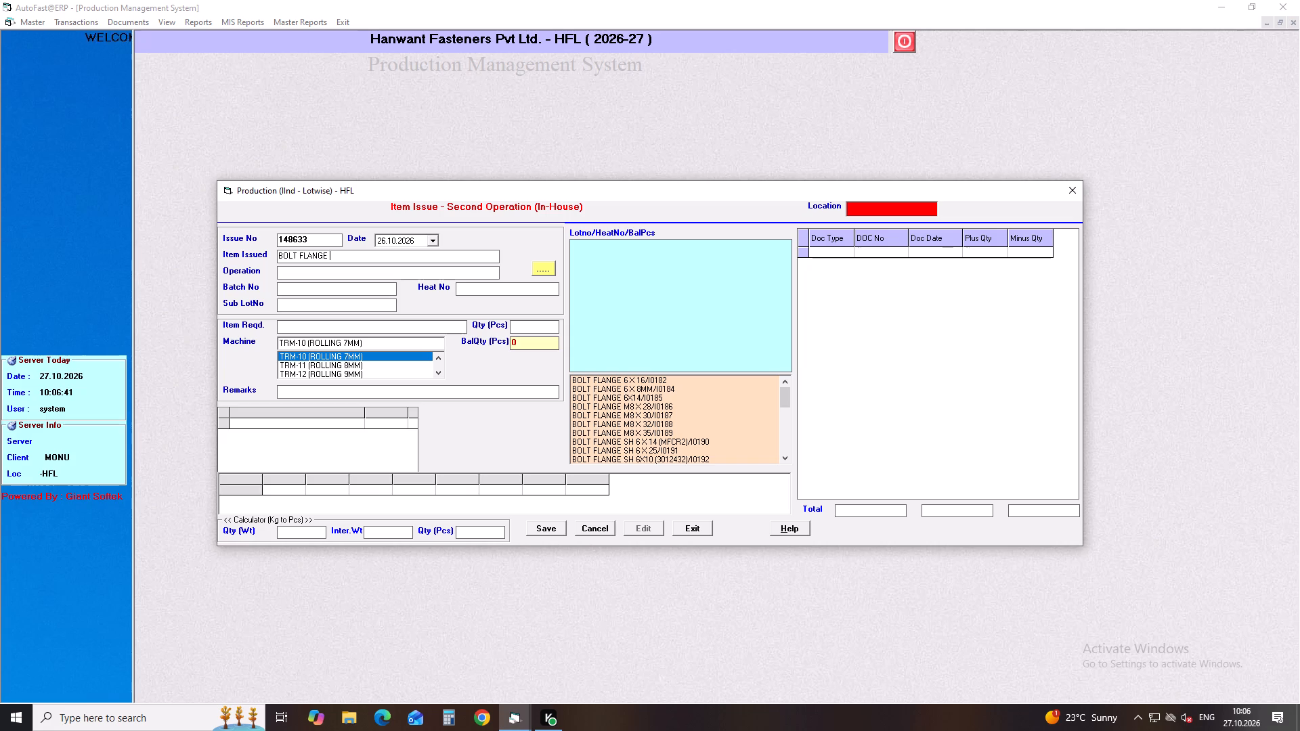
pyautogui.press('6')
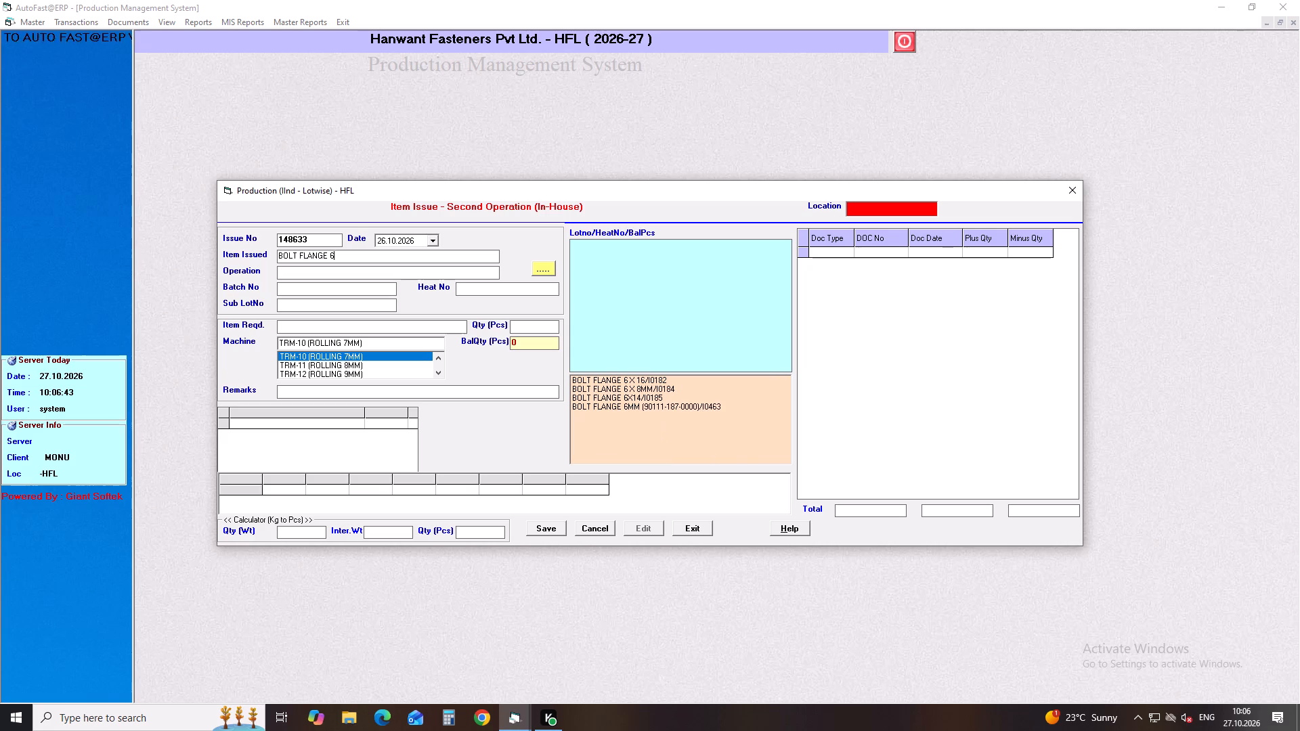
pyautogui.press('Down')
pyautogui.press('Down')
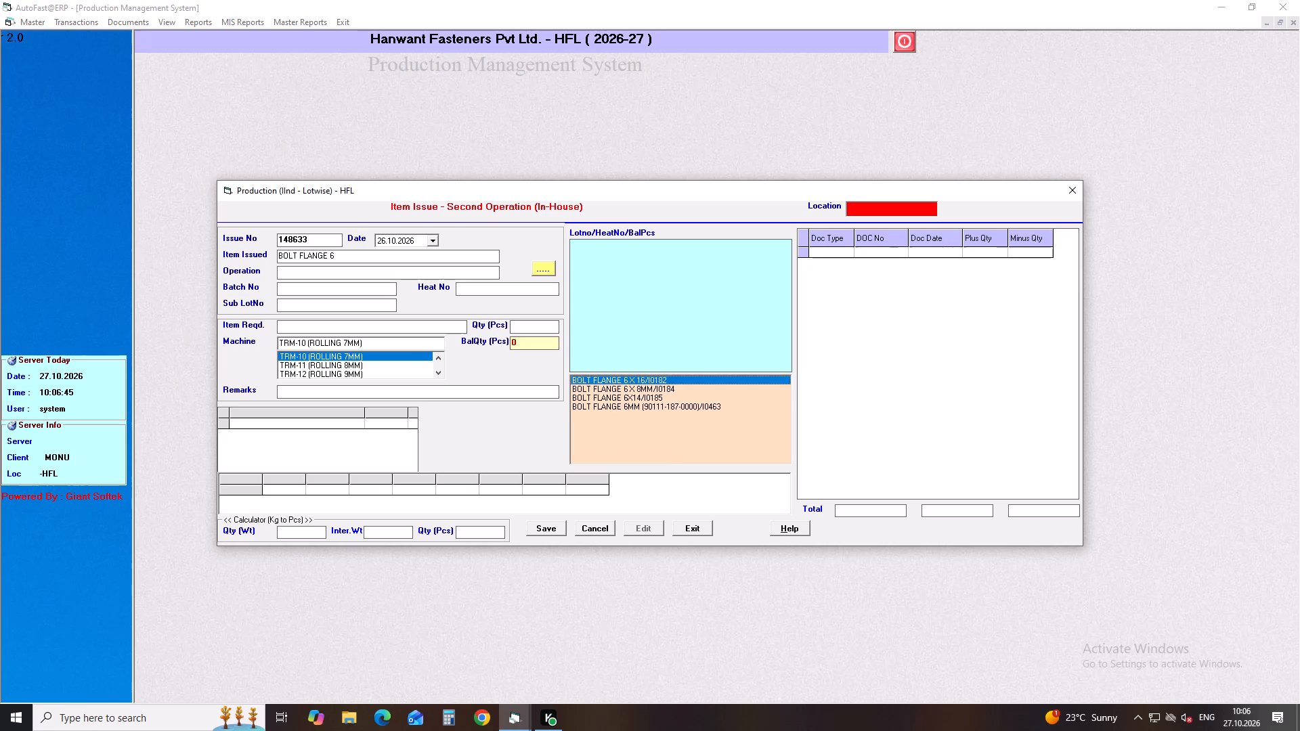
pyautogui.press('Down')
pyautogui.press('Down')
pyautogui.press('Down')
pyautogui.press('Return')
pyautogui.press('Return')
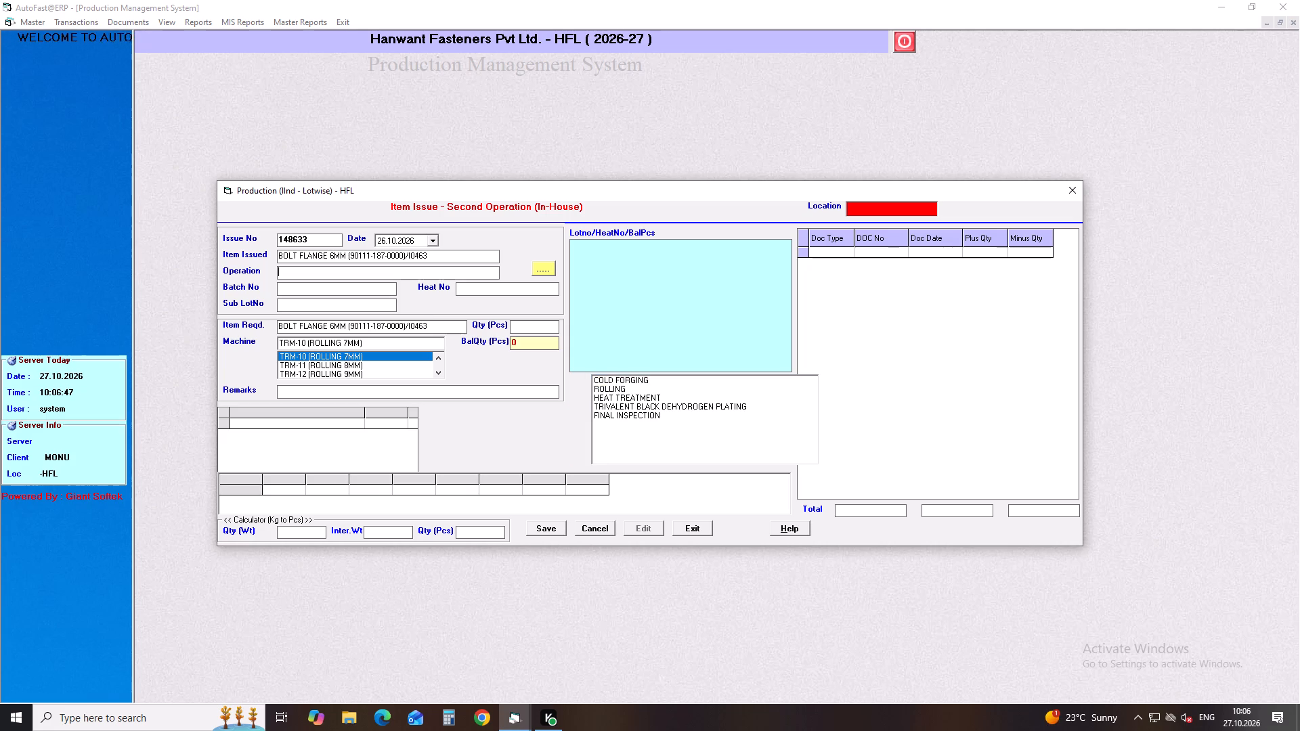
# Choose the ROLLING operation for the BOLT FLANGE 6MM item and select lot 00505926JP01 with heat number F263794.
pyautogui.press('Down')
pyautogui.press('Down')
pyautogui.press('Down')
pyautogui.press('Return')
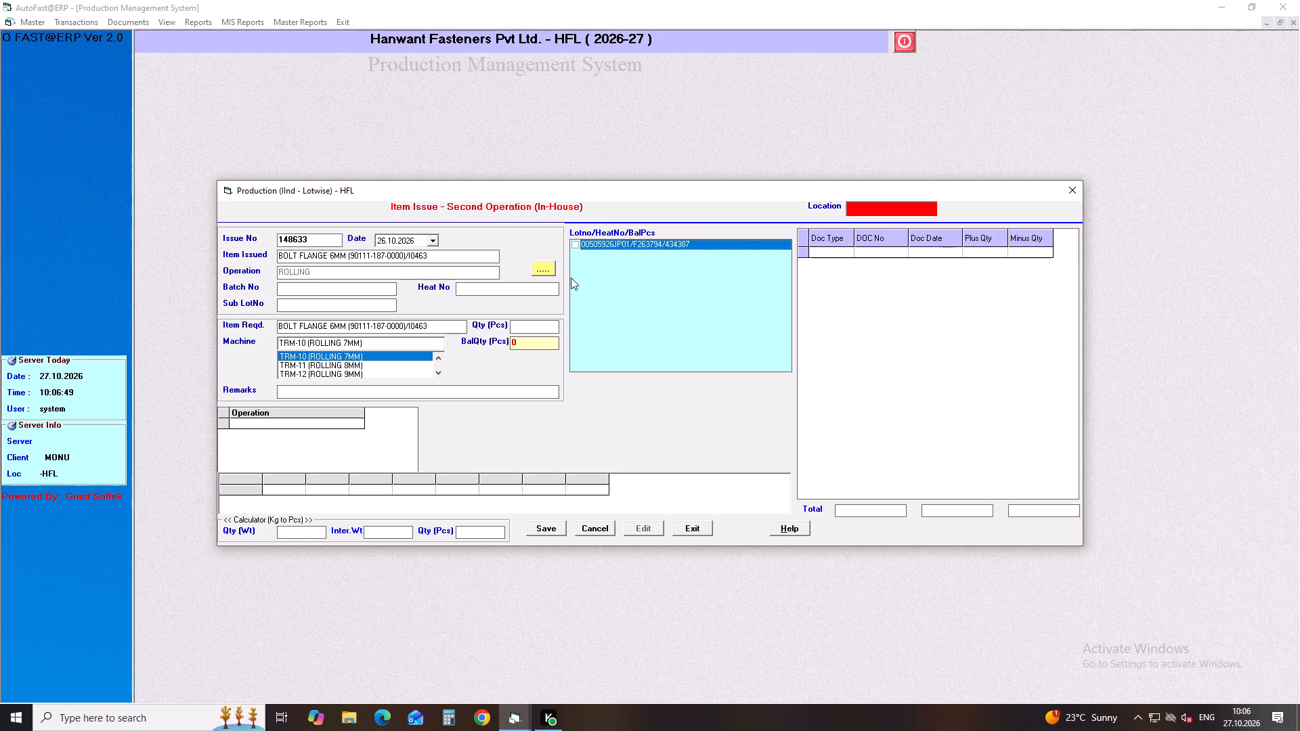
pyautogui.click(574, 246)
# Set the BOLT FLANGE issue quantity to 36240 pcs, assign machine TRM-11 (ROLLING 8MM) and save the entry.
pyautogui.moveTo(547, 324); pyautogui.dragTo(481, 338)
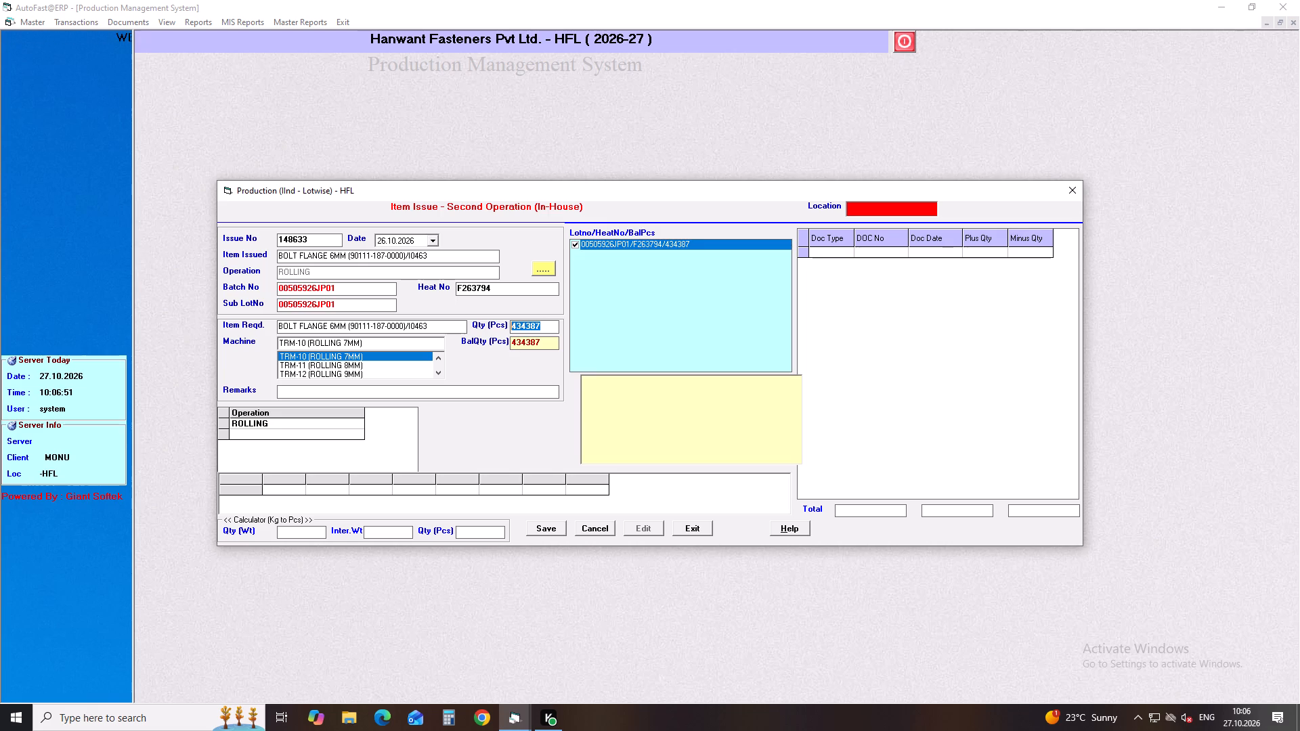
pyautogui.moveTo(481, 338); pyautogui.dragTo(471, 339)
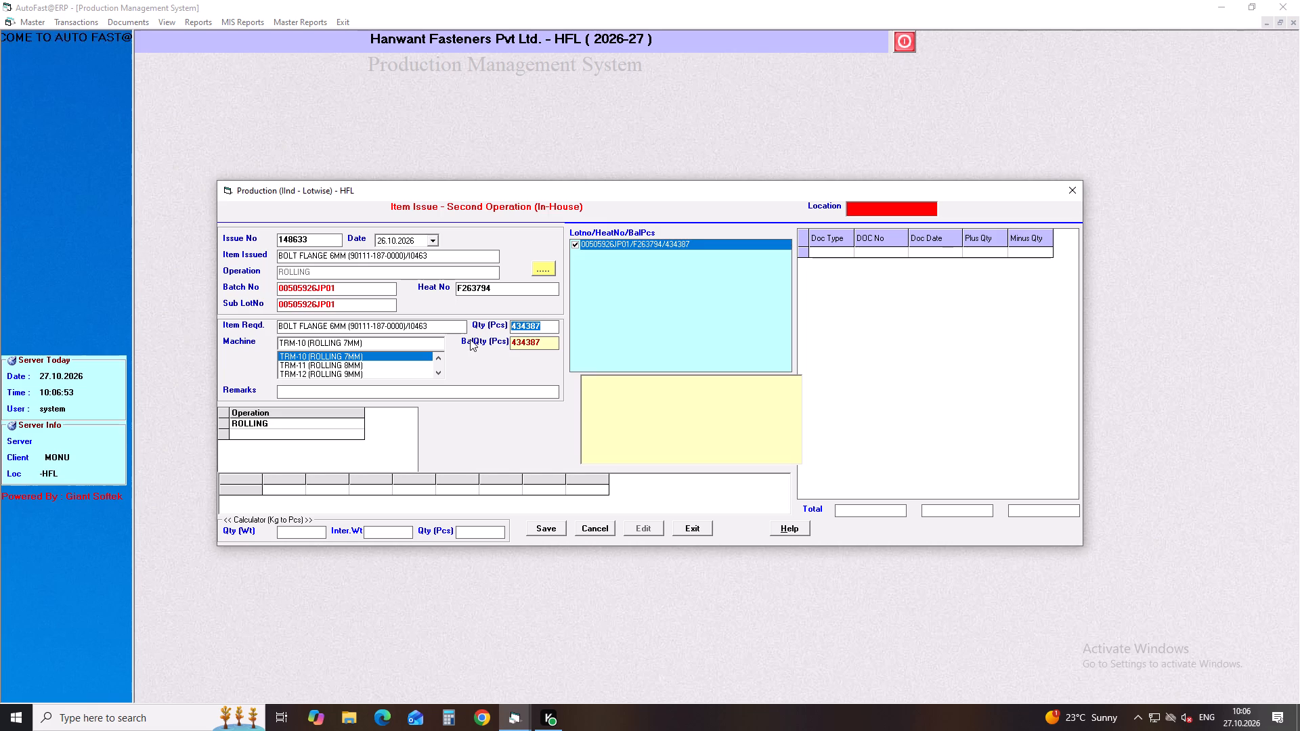
pyautogui.write('36240')
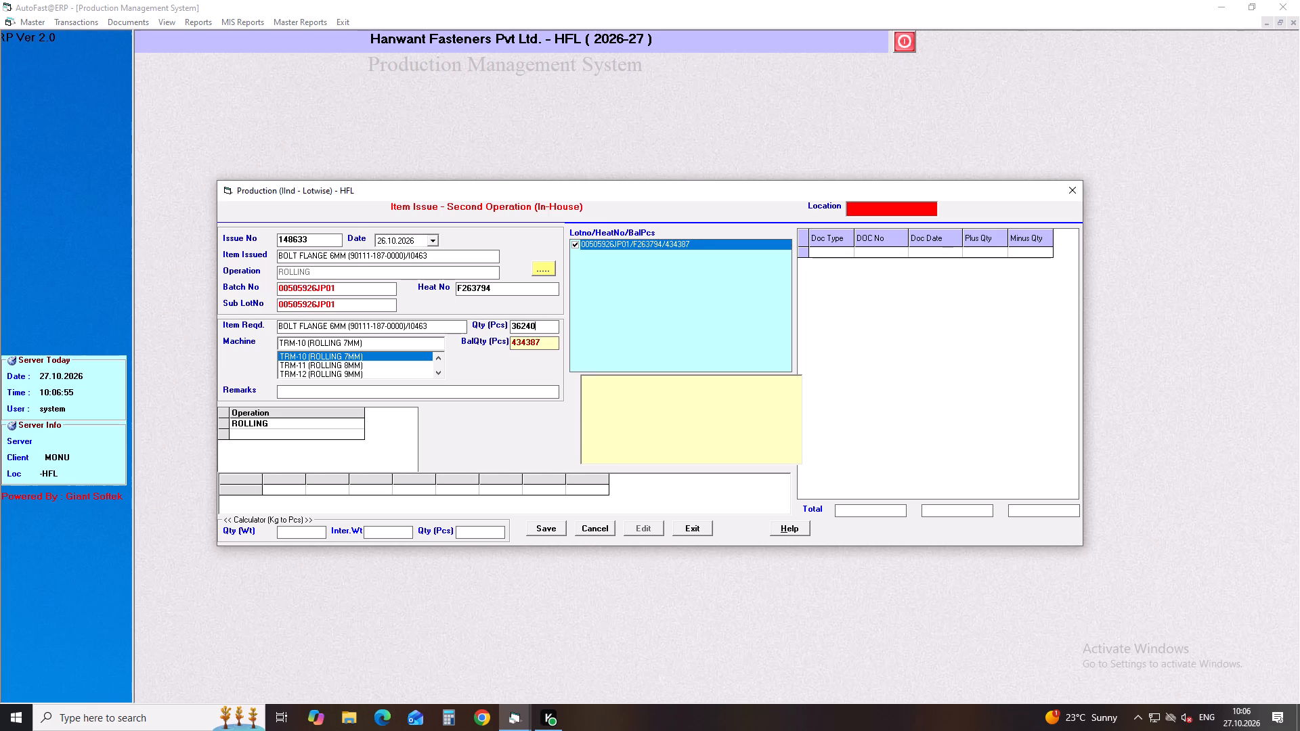
pyautogui.press('Return')
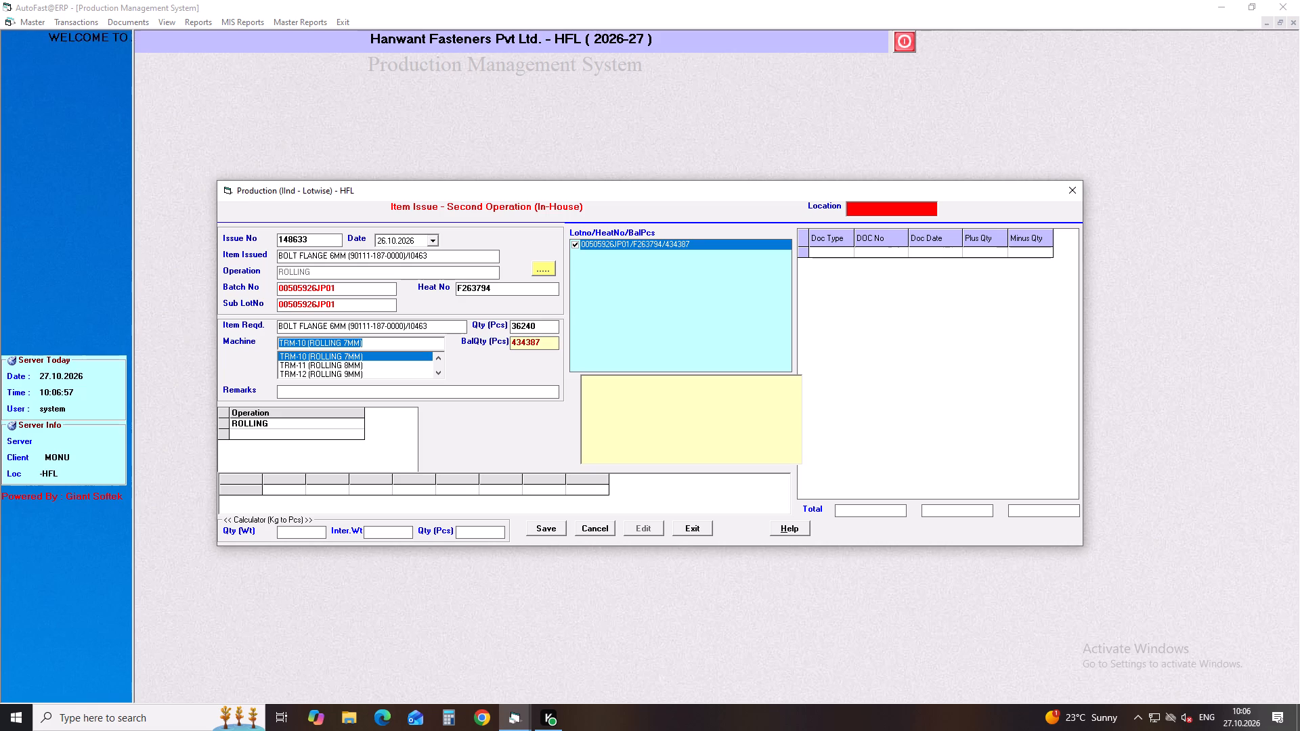
pyautogui.press('Down')
pyautogui.press('Return')
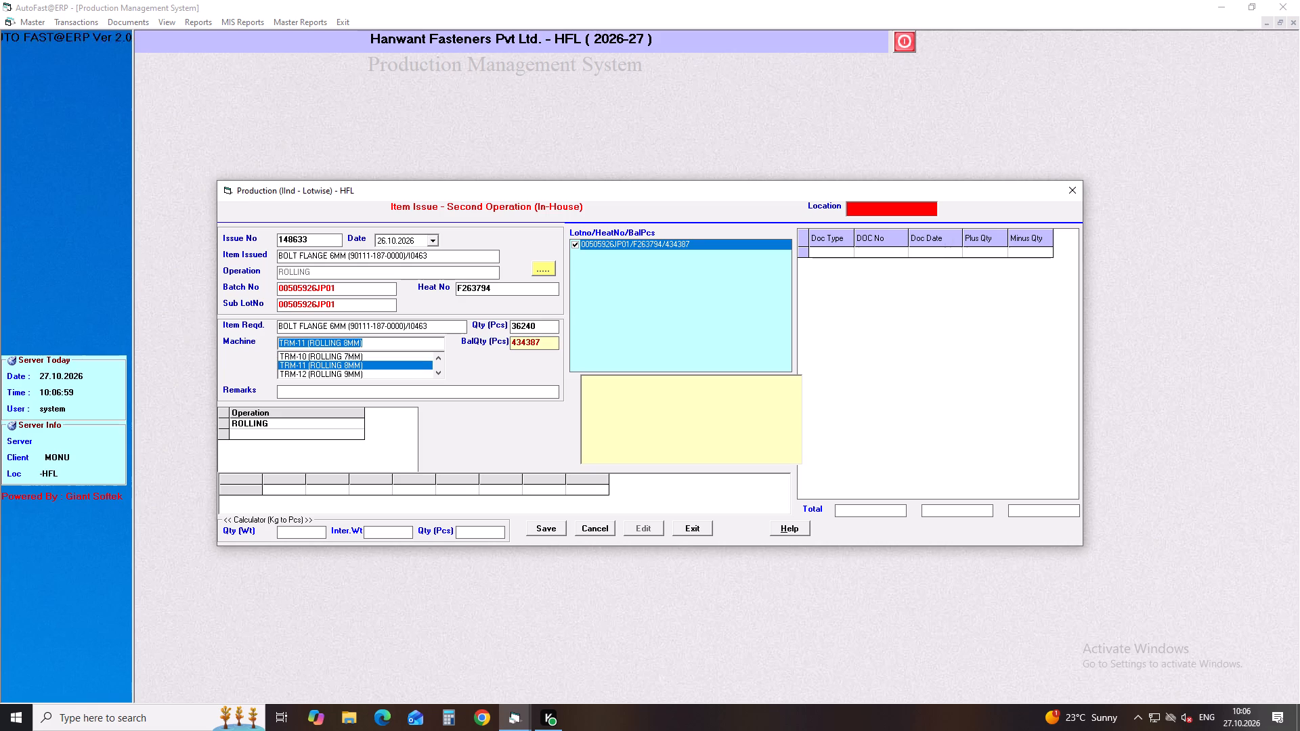
pyautogui.press('Return')
pyautogui.press('Return')
pyautogui.press('Return')
# Save the BOLT FLANGE 6MM issue entry with machine TRM-11 (ROLLING 8MM).
pyautogui.press('Return')
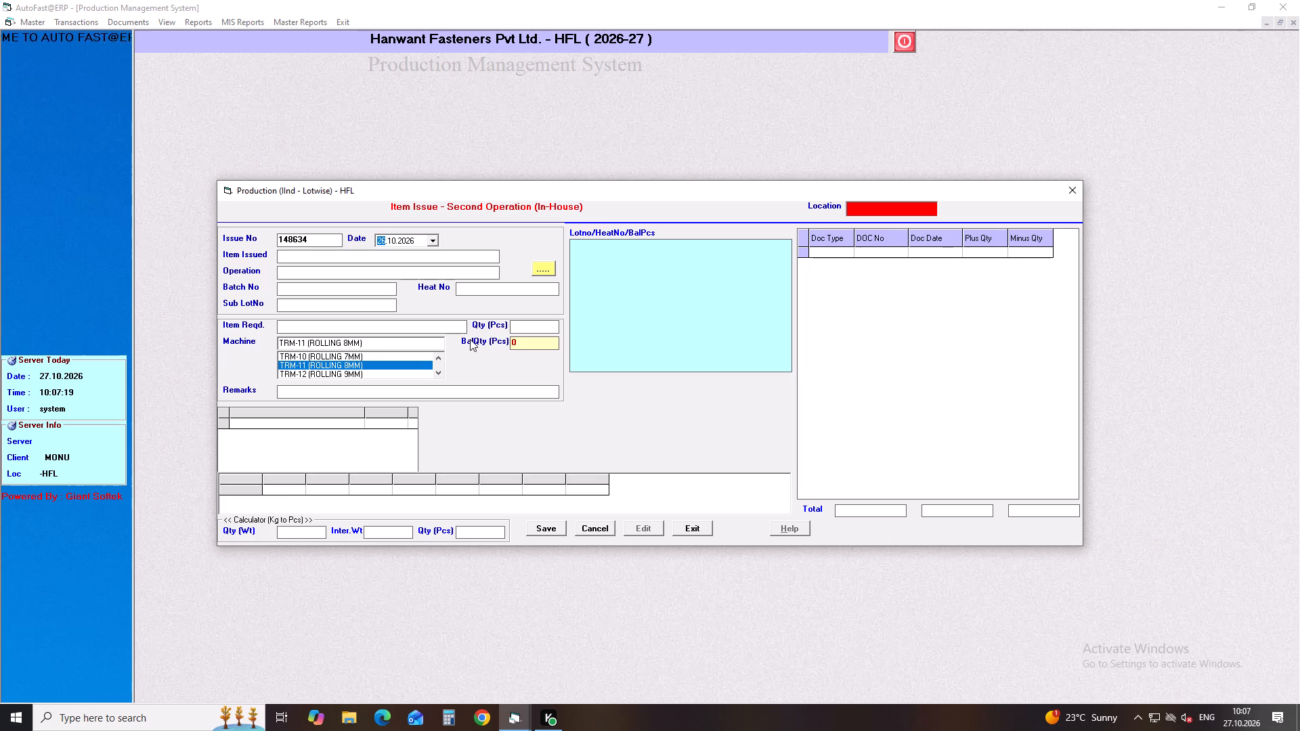
# Start a new issue entry dated 26.10.2026 for the item BOLT HEX 6 X 25/I0204.
pyautogui.press('Return')
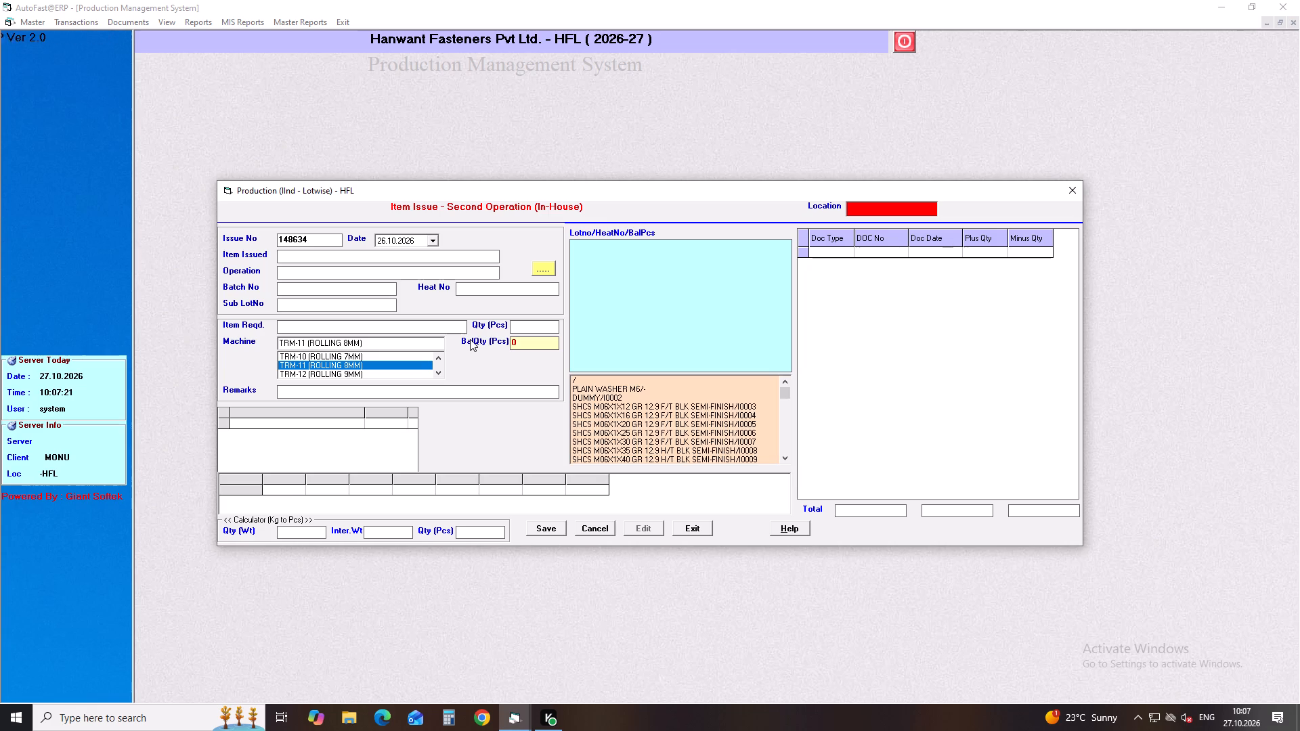
pyautogui.write('BOLT HEX 6')
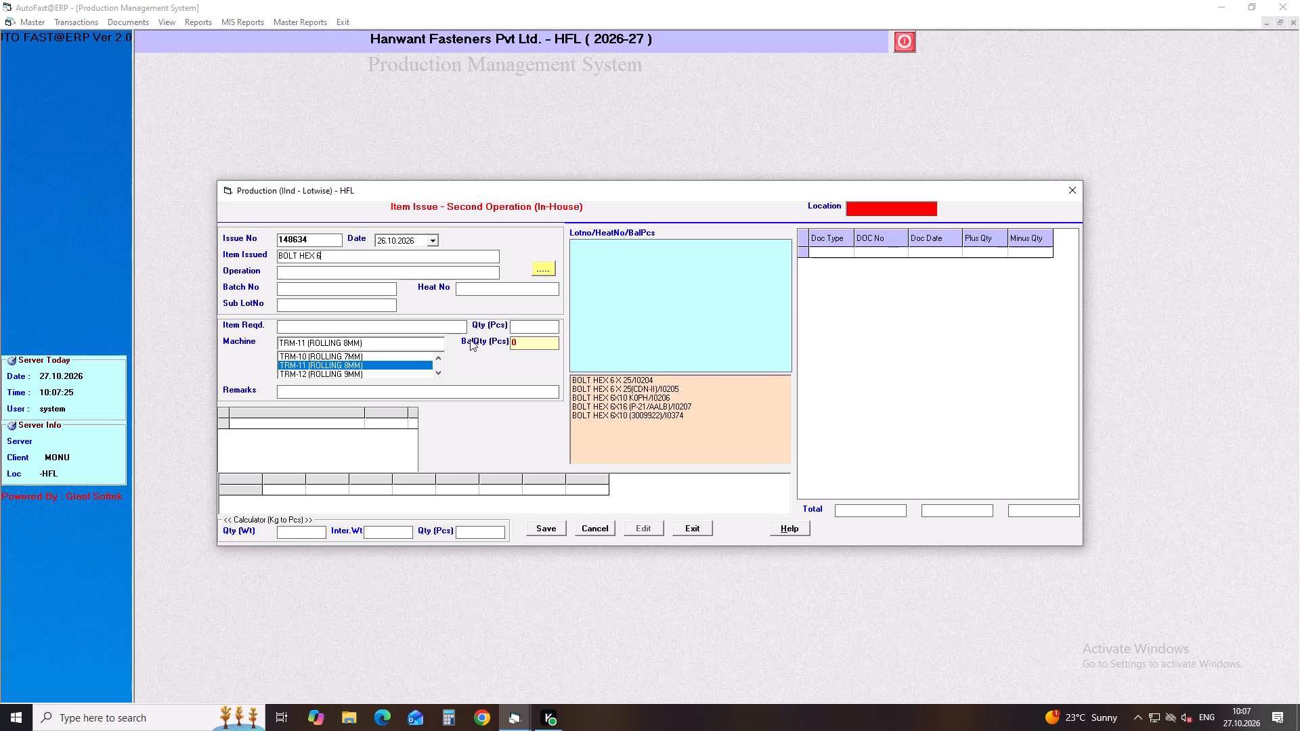
pyautogui.press('Down')
pyautogui.press('Down')
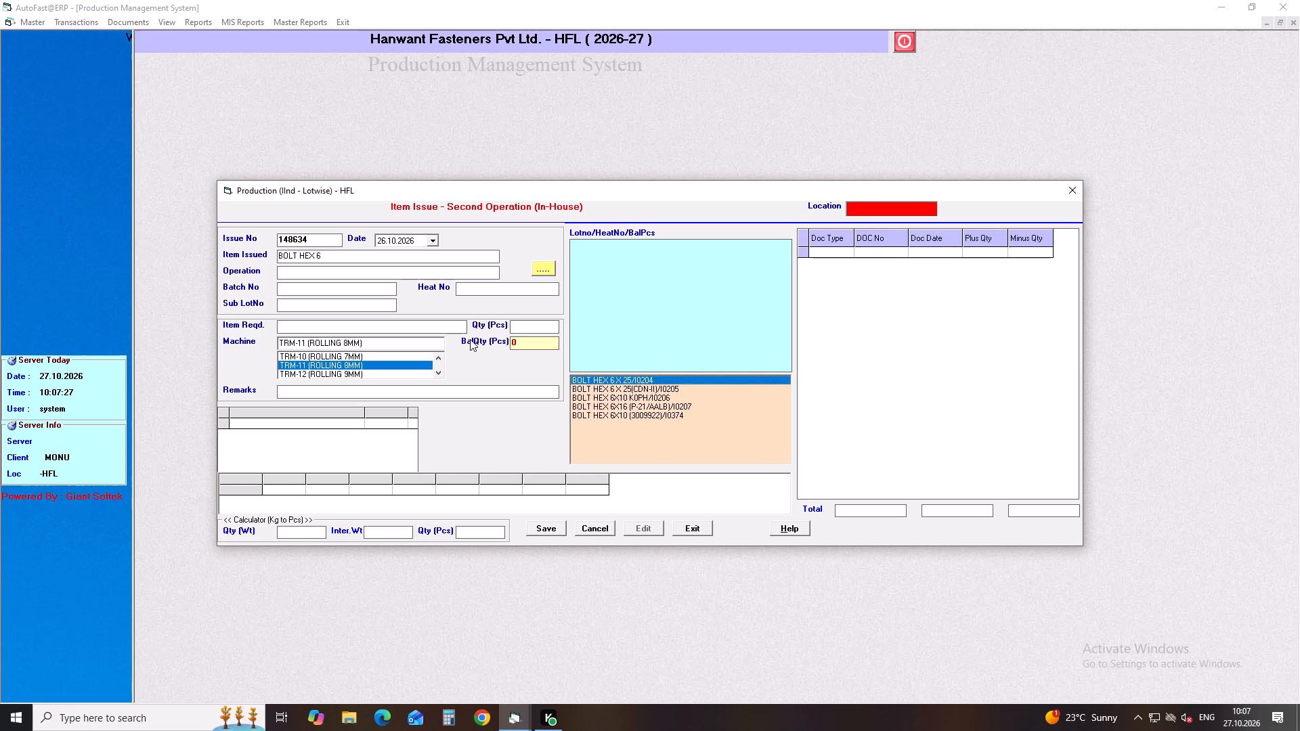
pyautogui.press('Return')
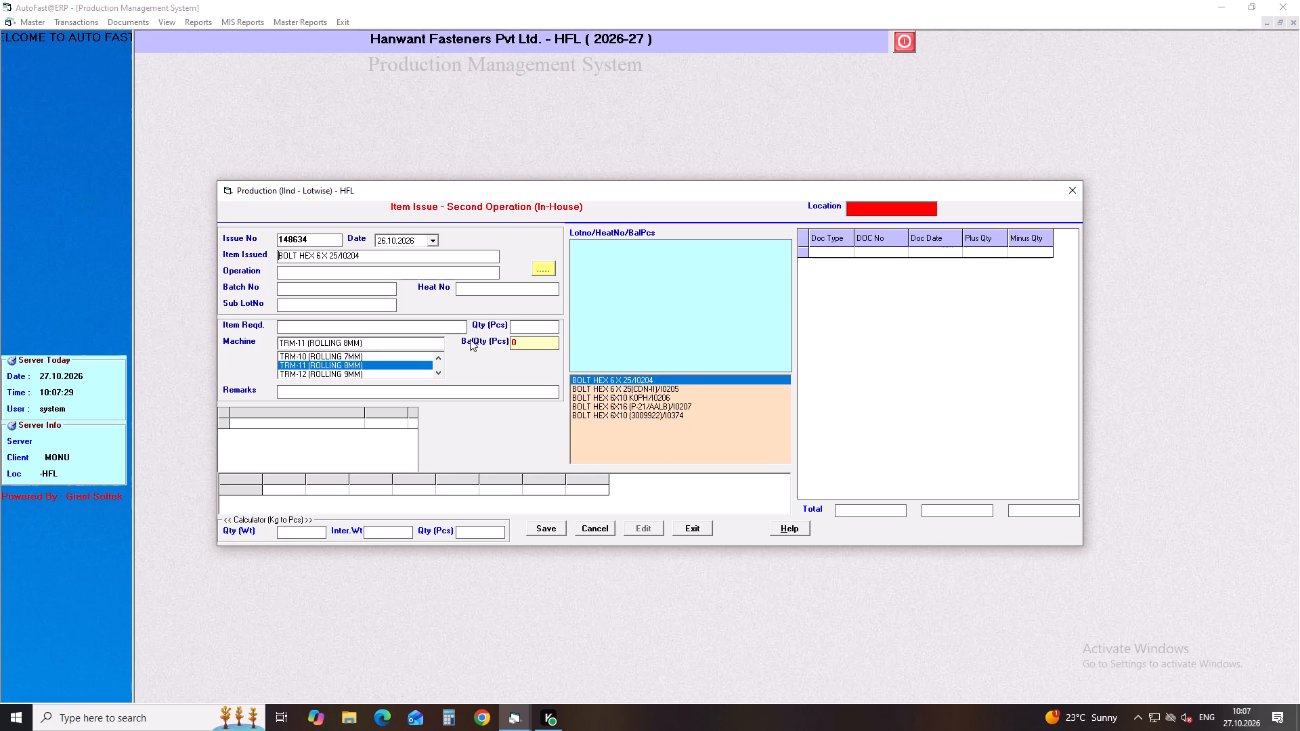
pyautogui.press('Return')
# Choose the ROLLING operation for the BOLT HEX 6 X 25 item and select lot 00506626JP01 with heat number F64744.
pyautogui.press('Down')
pyautogui.press('Down')
pyautogui.press('Down')
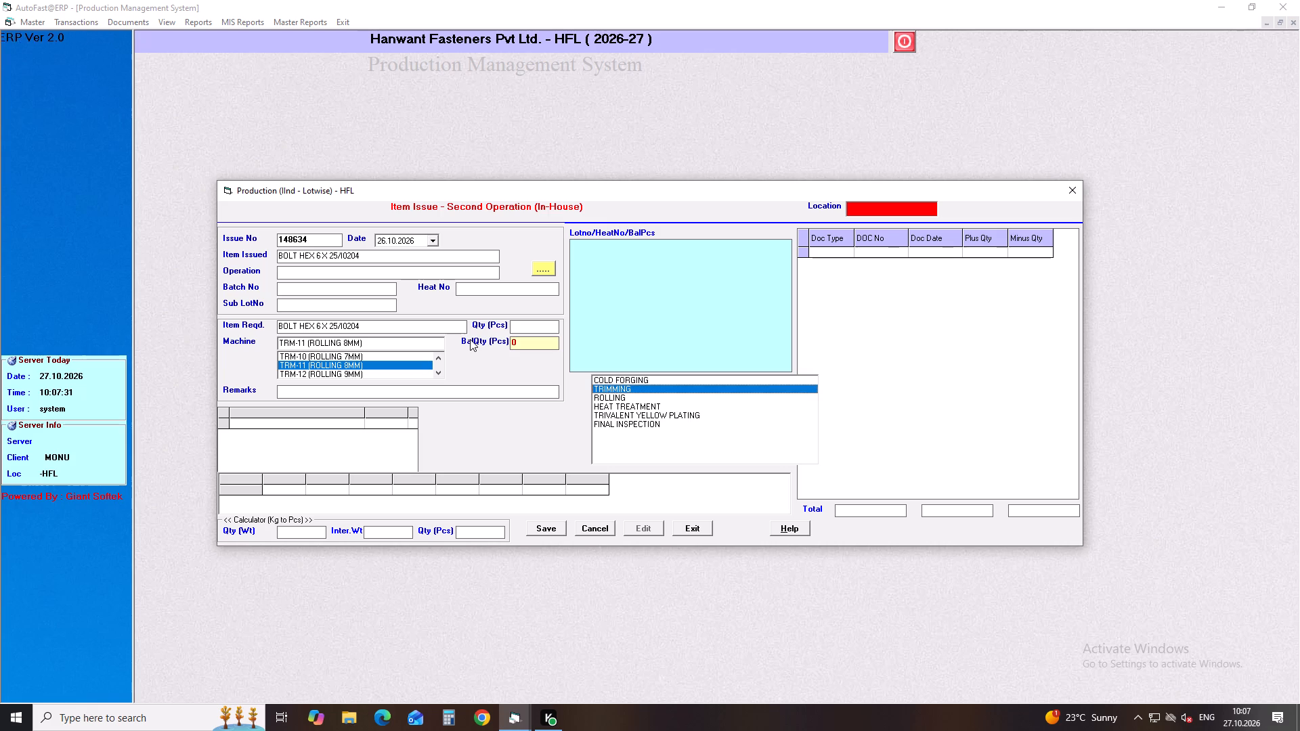
pyautogui.press('Down')
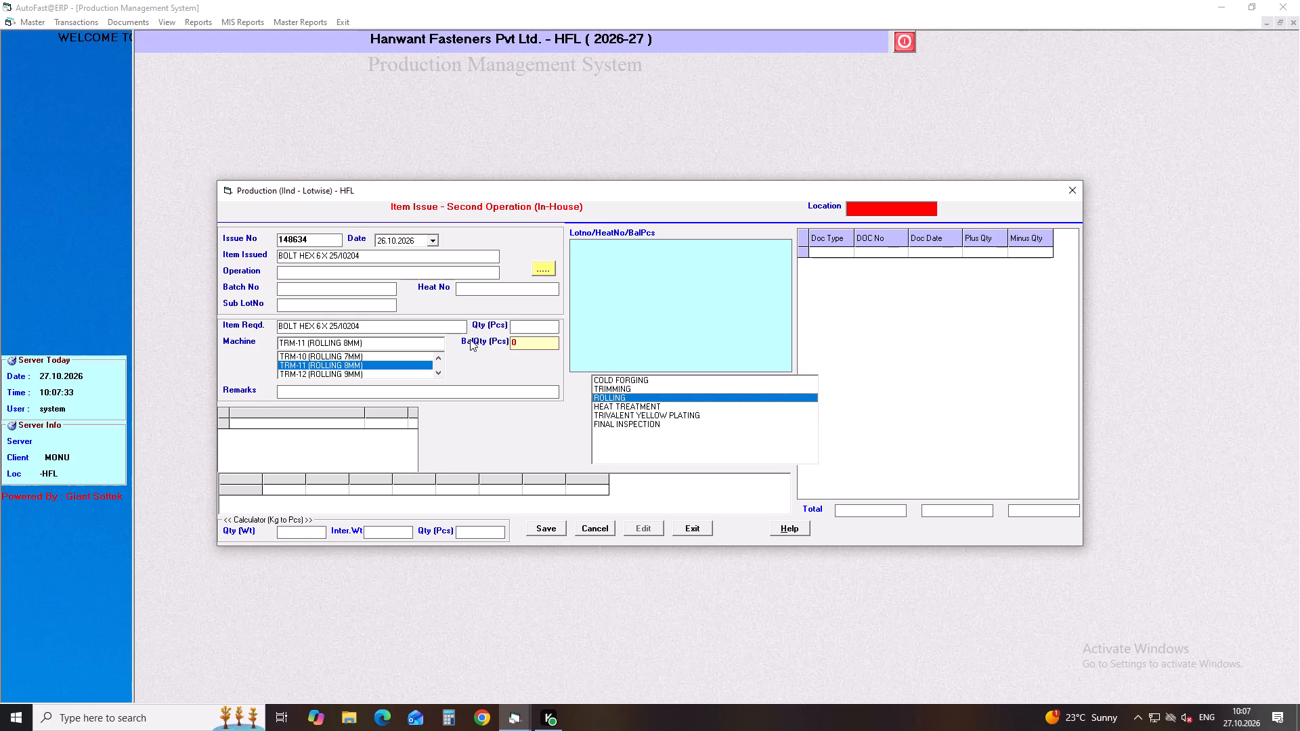
pyautogui.press('Return')
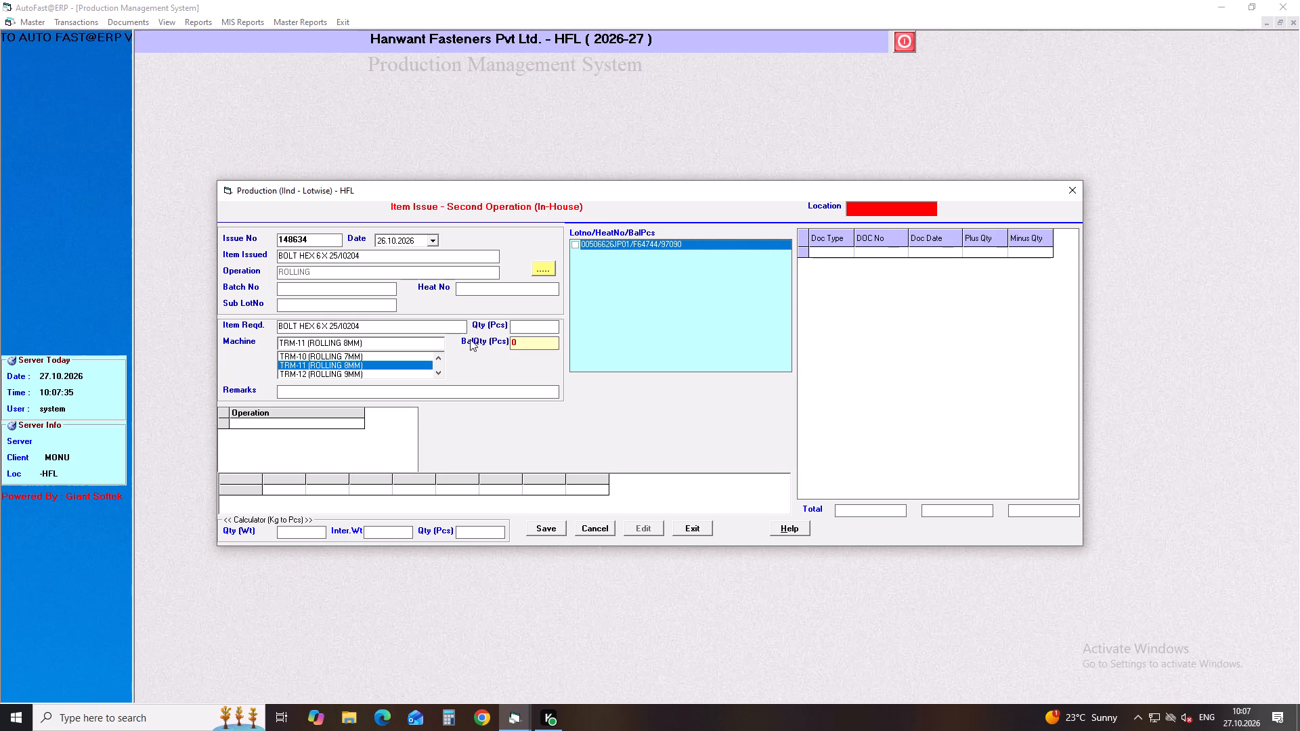
pyautogui.click(575, 245)
# Set the BOLT HEX issue quantity to 44000 pcs, assign machine TRM-12 (ROLLING 9MM) and save the entry.
pyautogui.moveTo(549, 326); pyautogui.dragTo(501, 333)
pyautogui.write('44000')
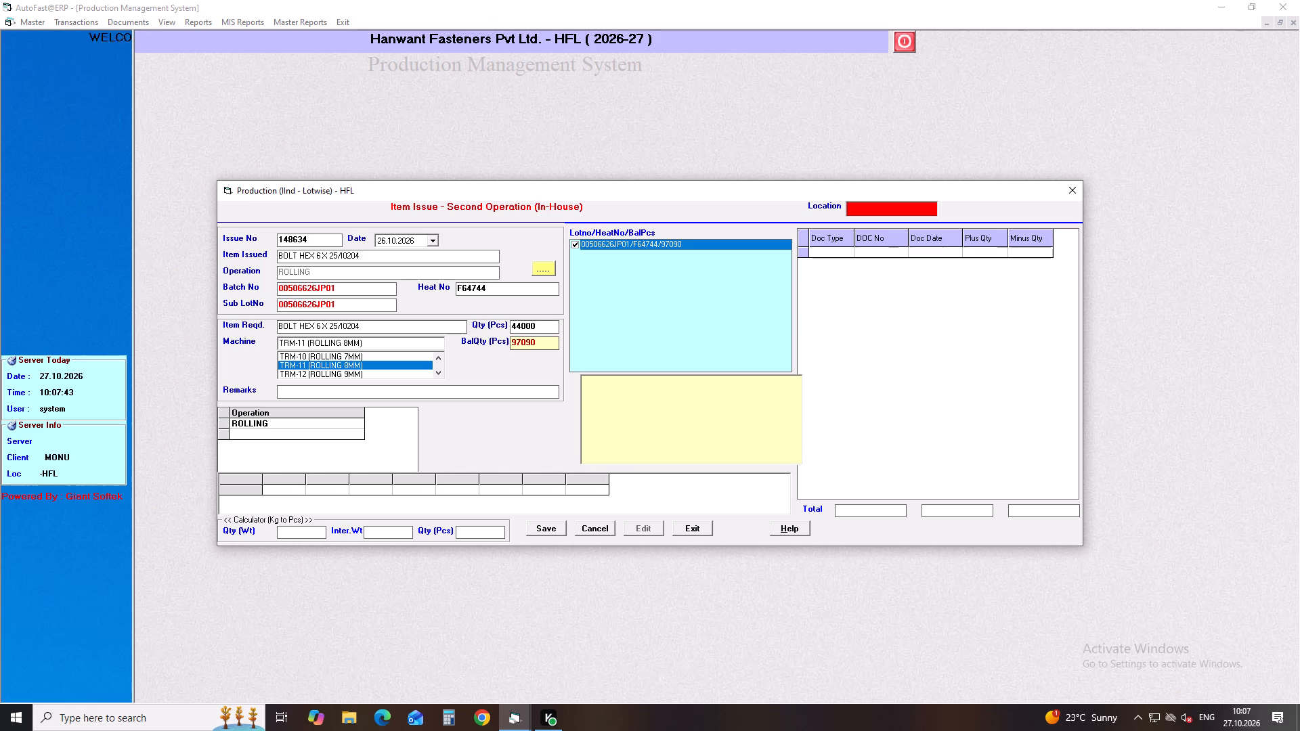
pyautogui.press('Return')
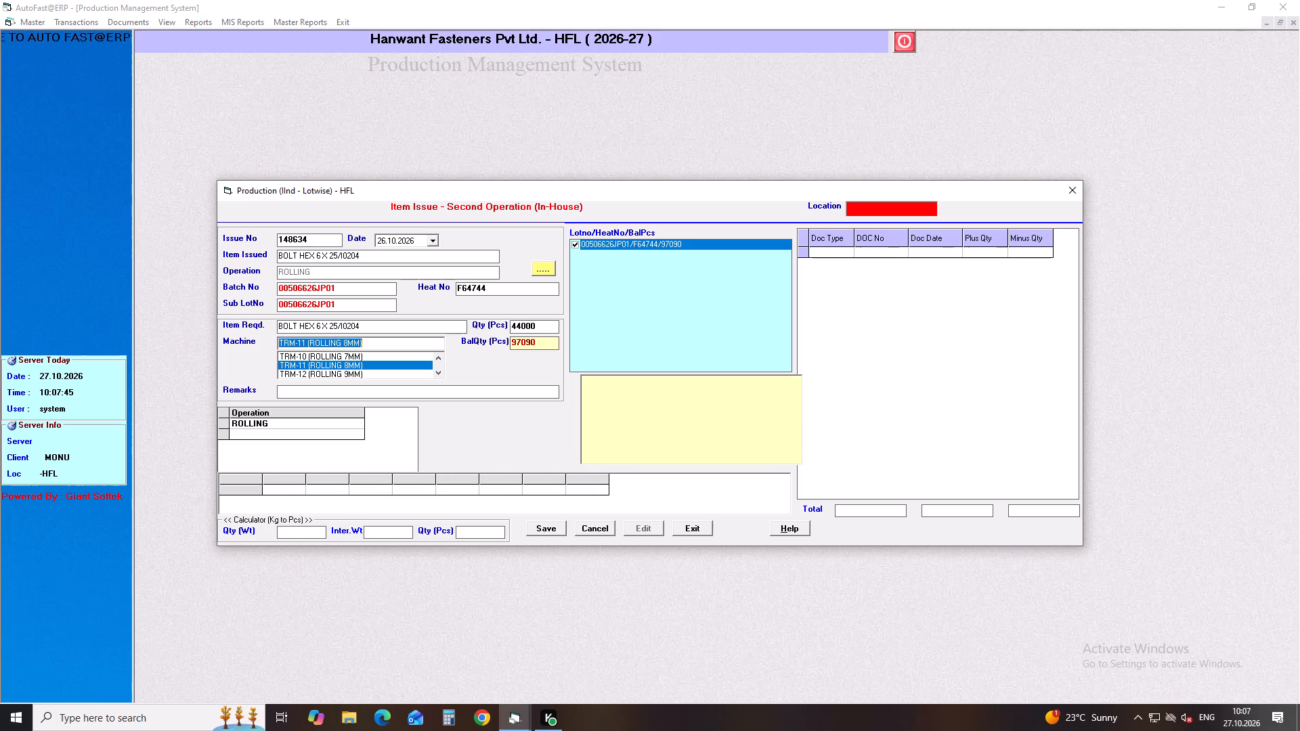
pyautogui.press('Down')
pyautogui.press('Return')
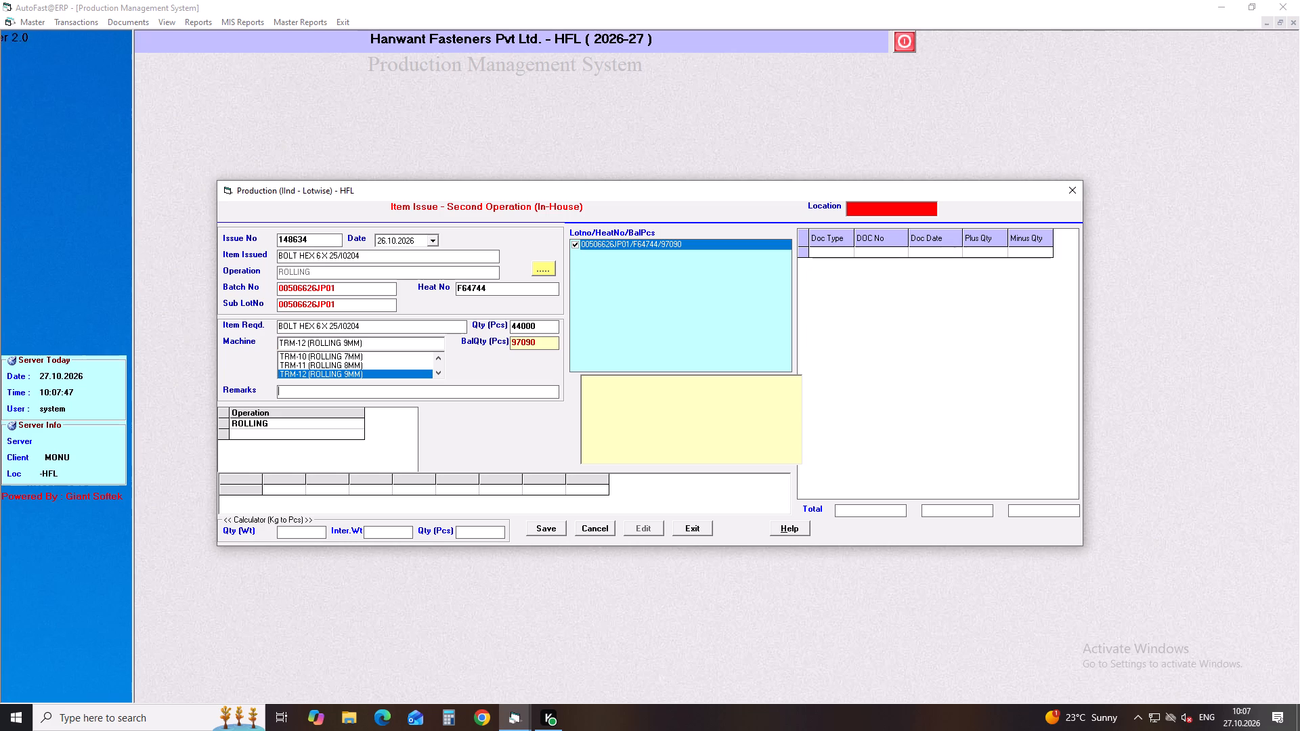
pyautogui.press('Return')
pyautogui.press('Return')
pyautogui.press('Return')
pyautogui.press('Return')
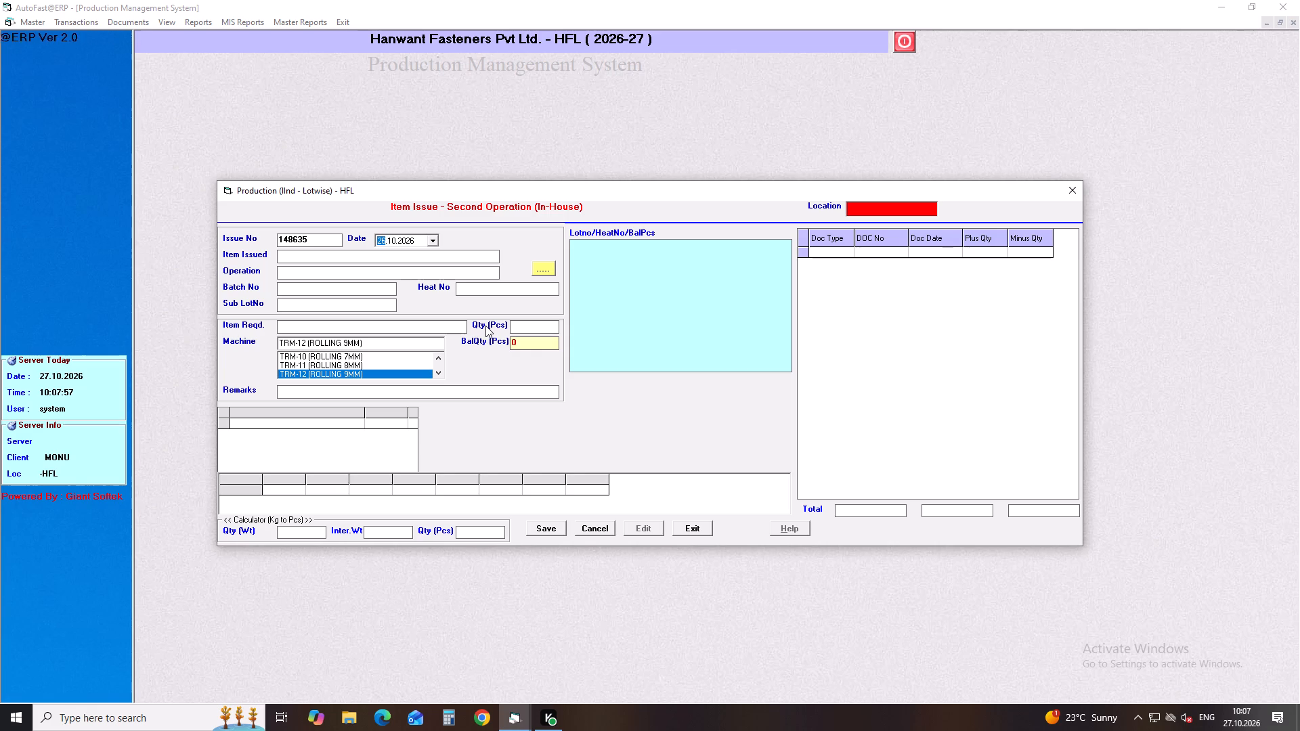
# Start a new issue entry dated 26.10.2026 for the item SHCS M08X1.25X70 GR 12.9 H/T BLK SEMI-FINISH/I0029.
pyautogui.press('Return')
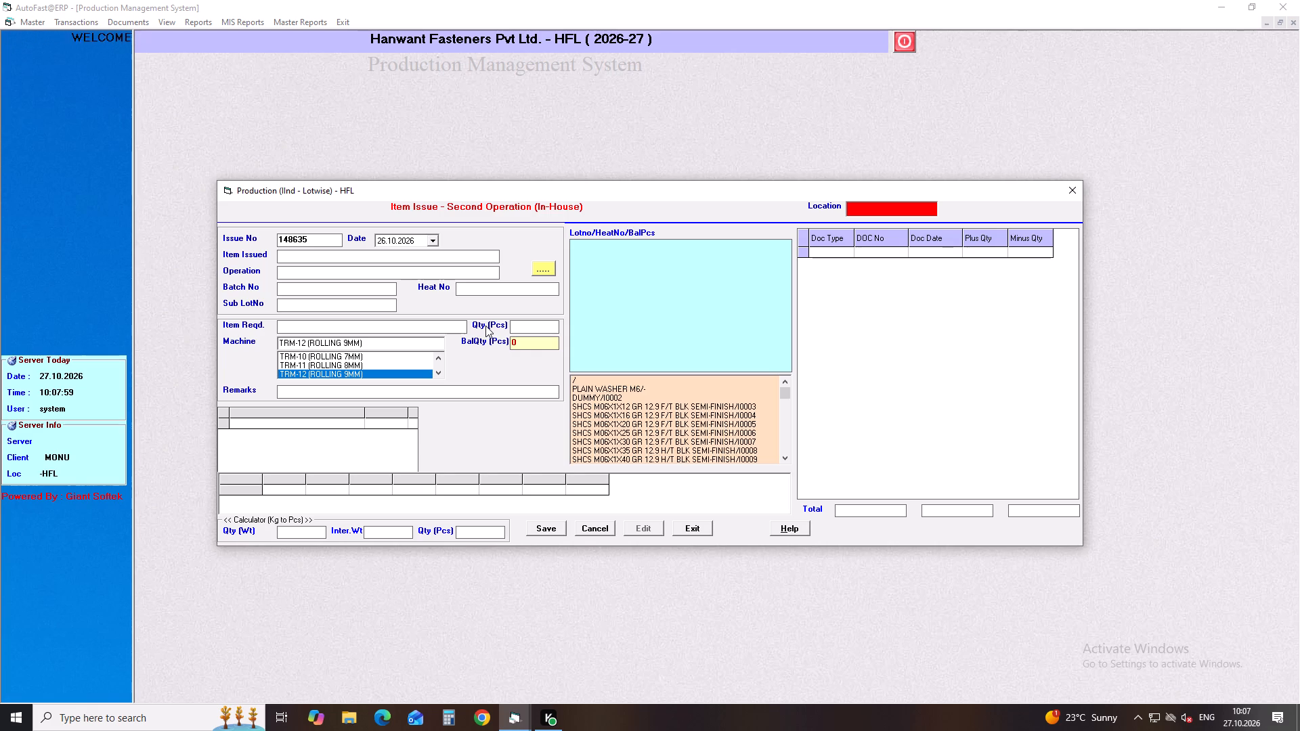
pyautogui.write('SHCS')
pyautogui.press('space')
pyautogui.write('M08')
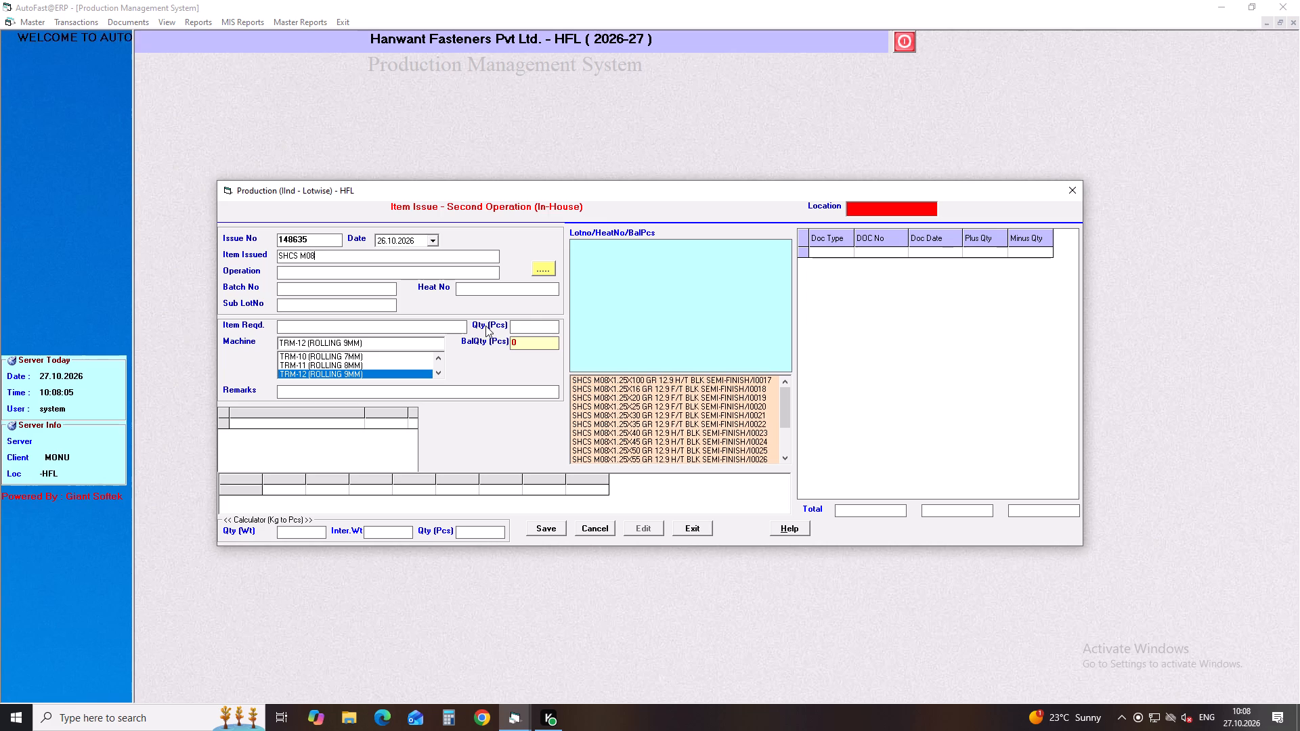
pyautogui.press('Down')
pyautogui.press('Down')
pyautogui.press('Down')
pyautogui.press('Down')
pyautogui.press('Down')
pyautogui.press('Down')
pyautogui.press('Down')
pyautogui.press('Down')
pyautogui.press('Down')
pyautogui.press('Down')
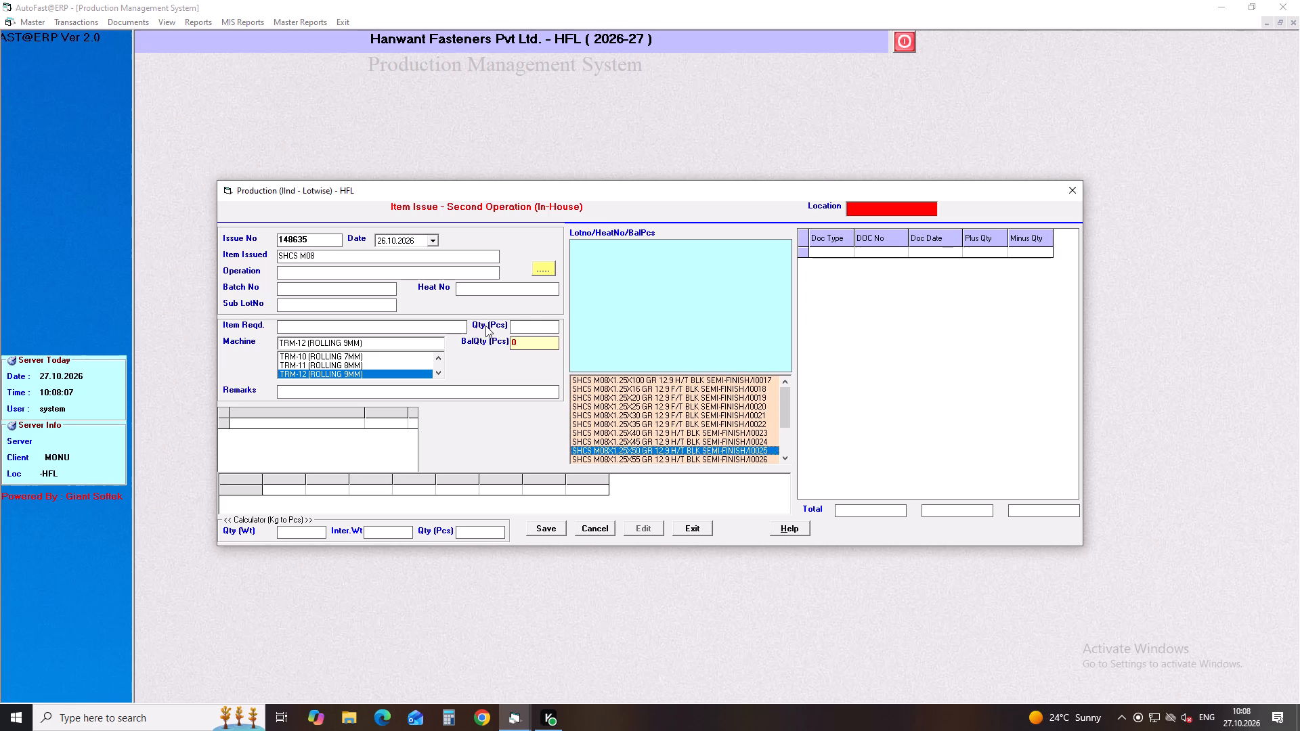
pyautogui.press('Down')
pyautogui.press('Down')
pyautogui.press('Down')
pyautogui.press('Down')
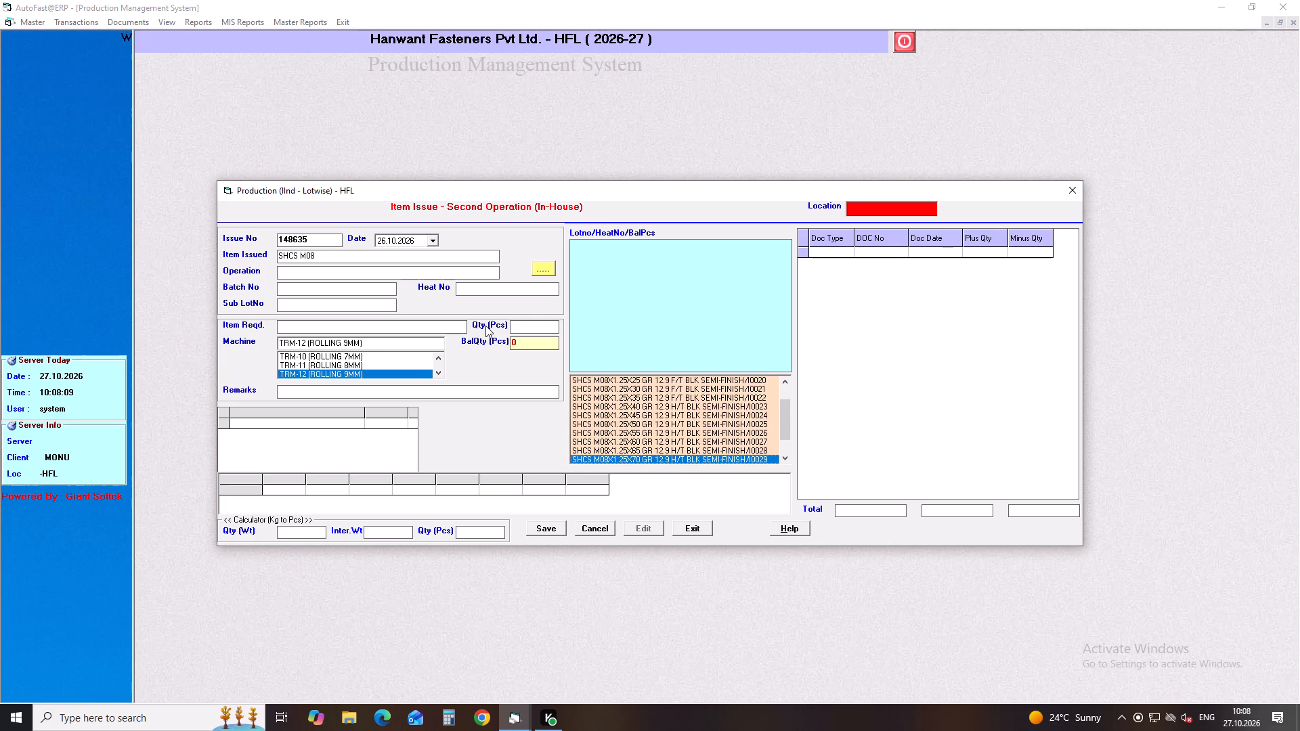
pyautogui.press('Return')
pyautogui.press('Return')
pyautogui.press('Return')
pyautogui.press('Return')
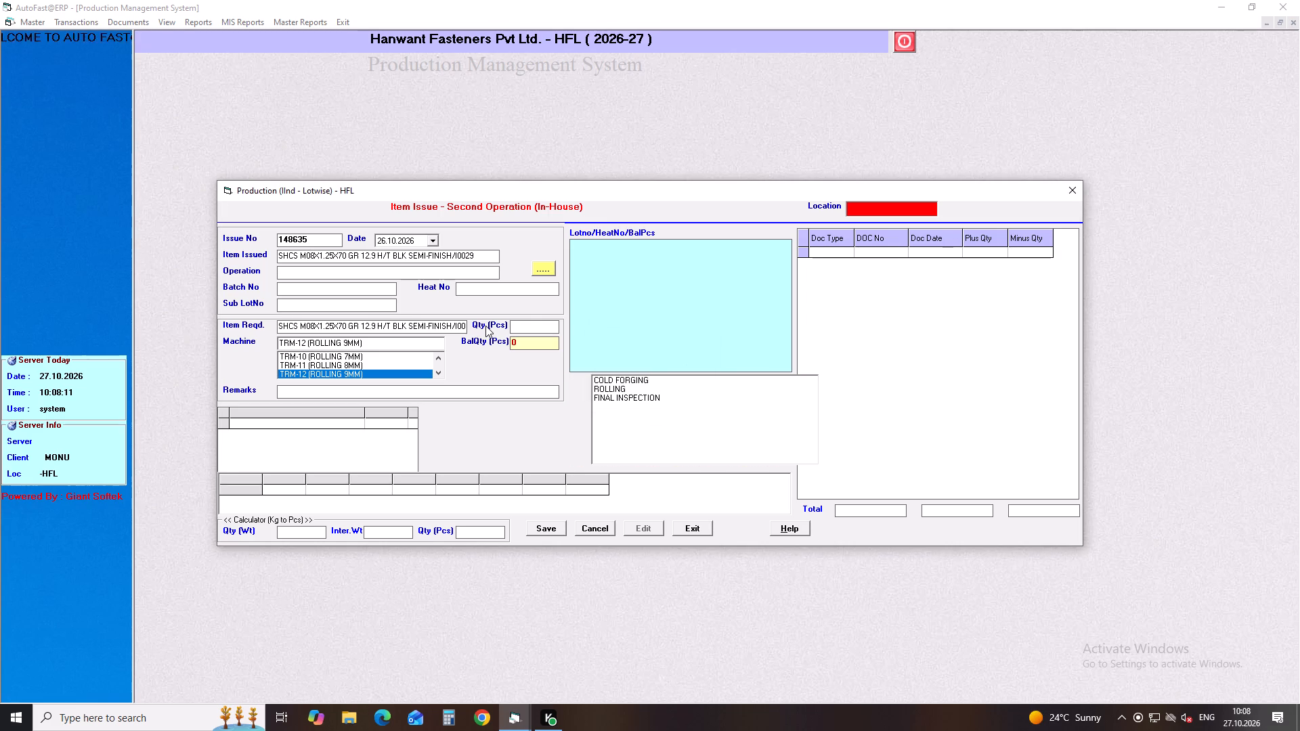
# Choose the ROLLING operation for the SHCS M08X1.25X70 item and select lot 00500526IP01 with heat number F264359.
pyautogui.press('Down')
pyautogui.press('Down')
pyautogui.press('Down')
pyautogui.press('Return')
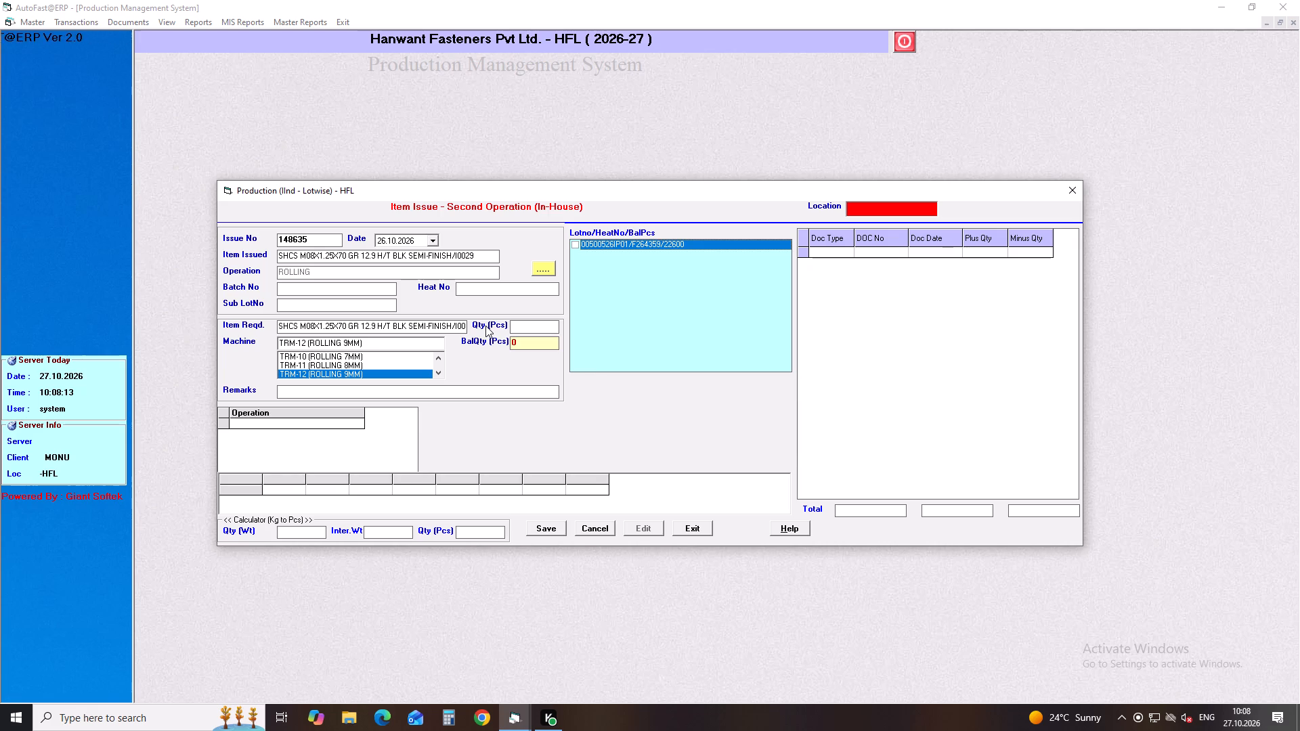
pyautogui.click(576, 246)
# Set the SHCS issue quantity to 20600 pcs, assign machine TRM-13 (ROLLING 3/8") and save the entry.
pyautogui.click(539, 319)
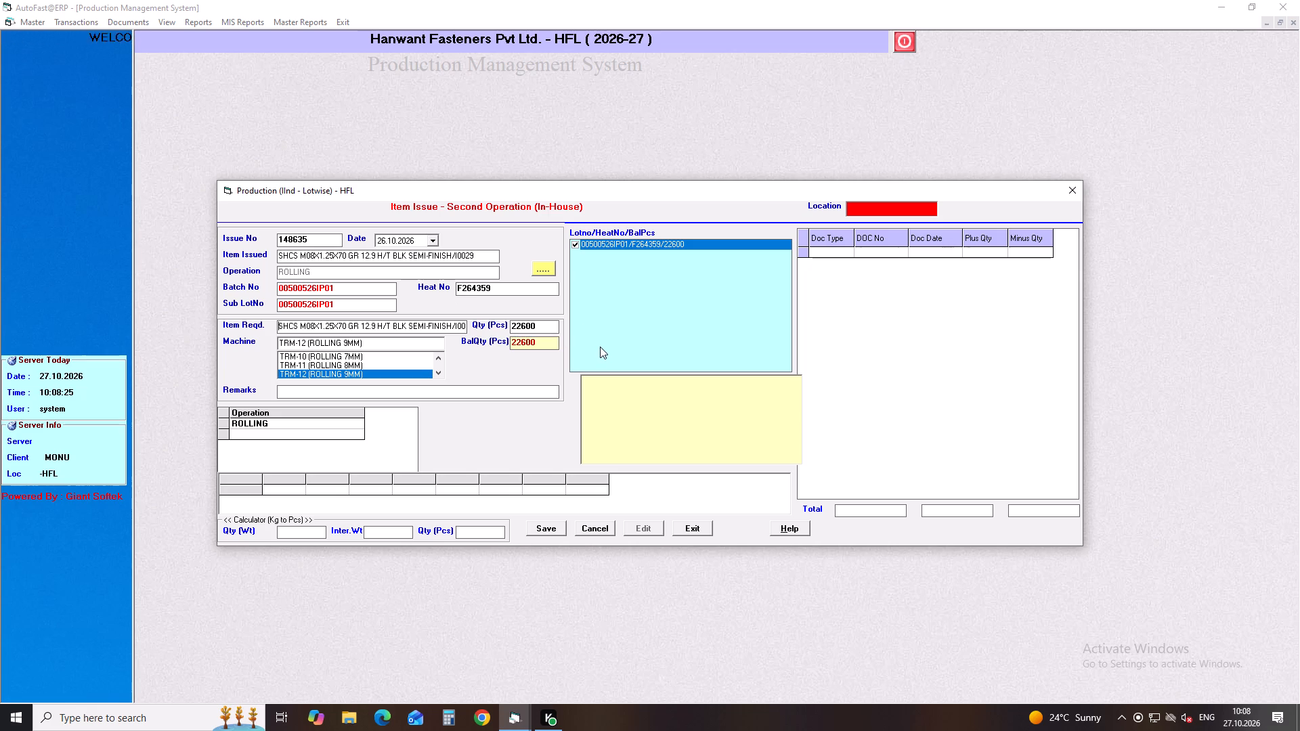
pyautogui.moveTo(550, 327); pyautogui.dragTo(443, 326)
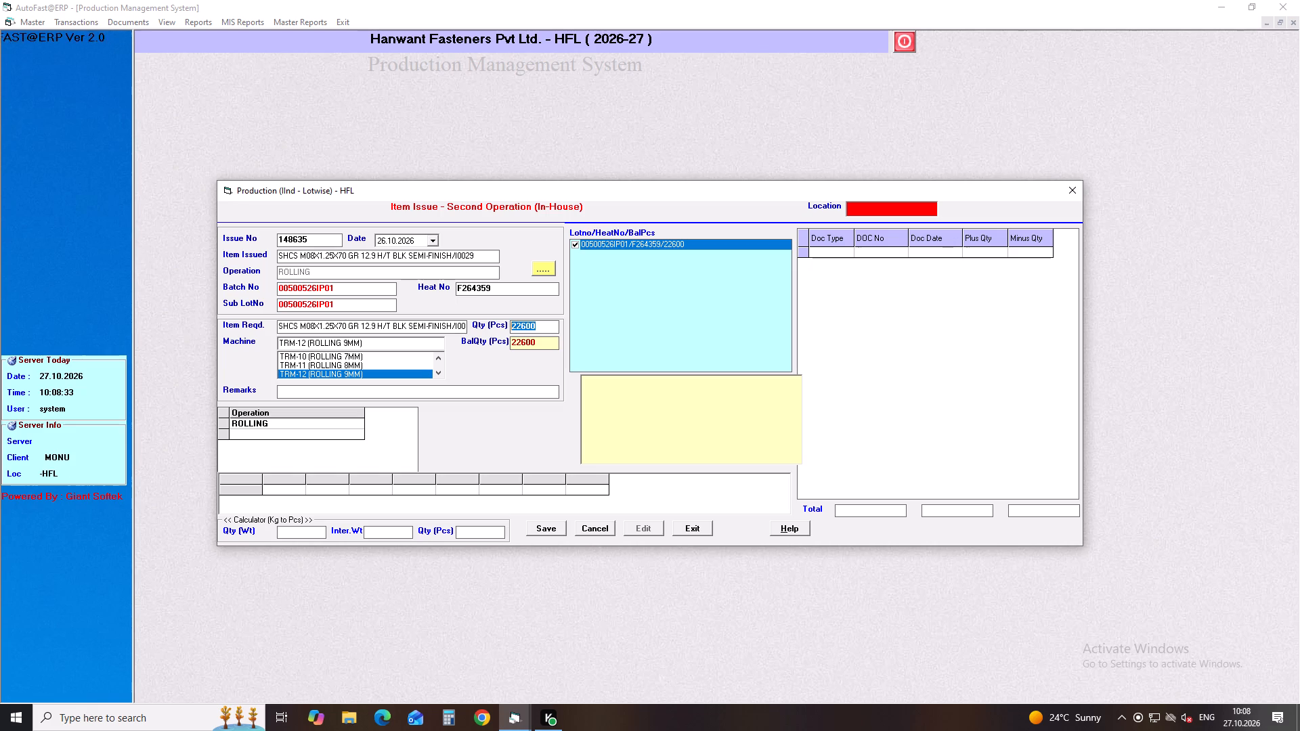
pyautogui.write('20600')
pyautogui.press('Return')
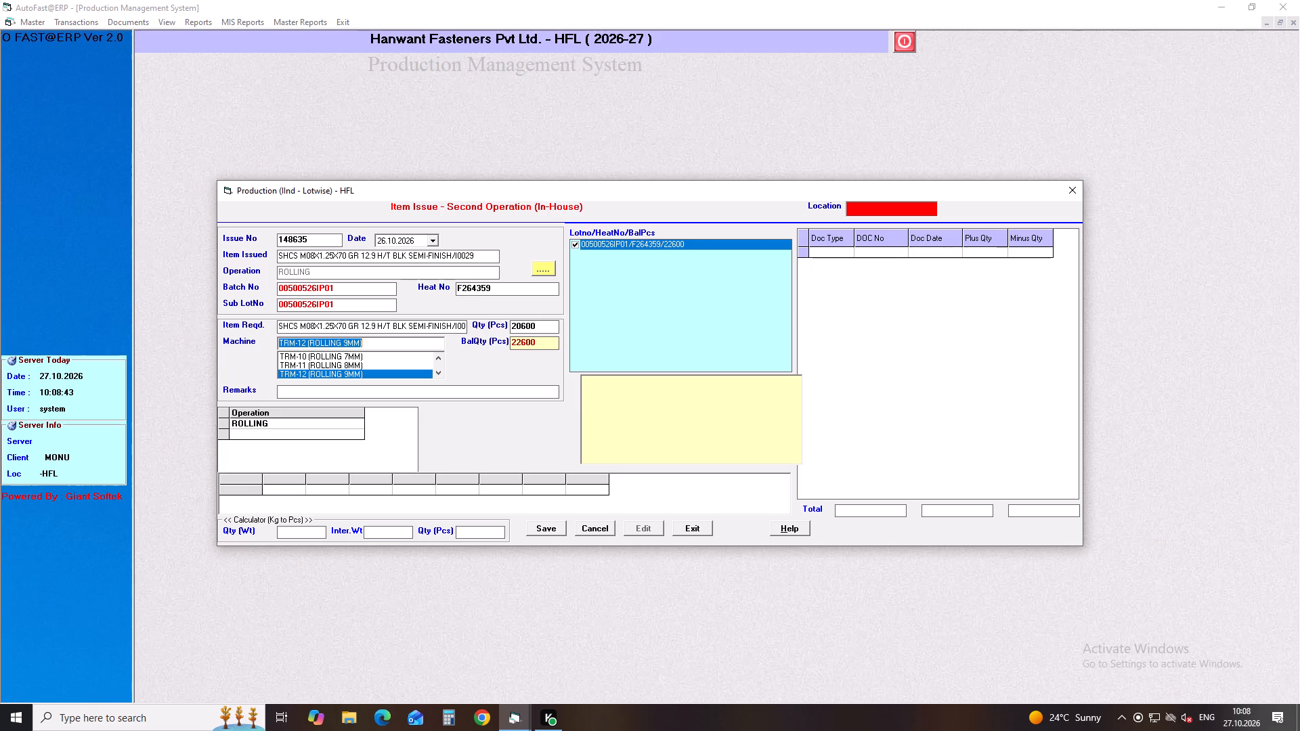
pyautogui.press('Down')
pyautogui.press('Return')
pyautogui.press('Return')
pyautogui.press('Return')
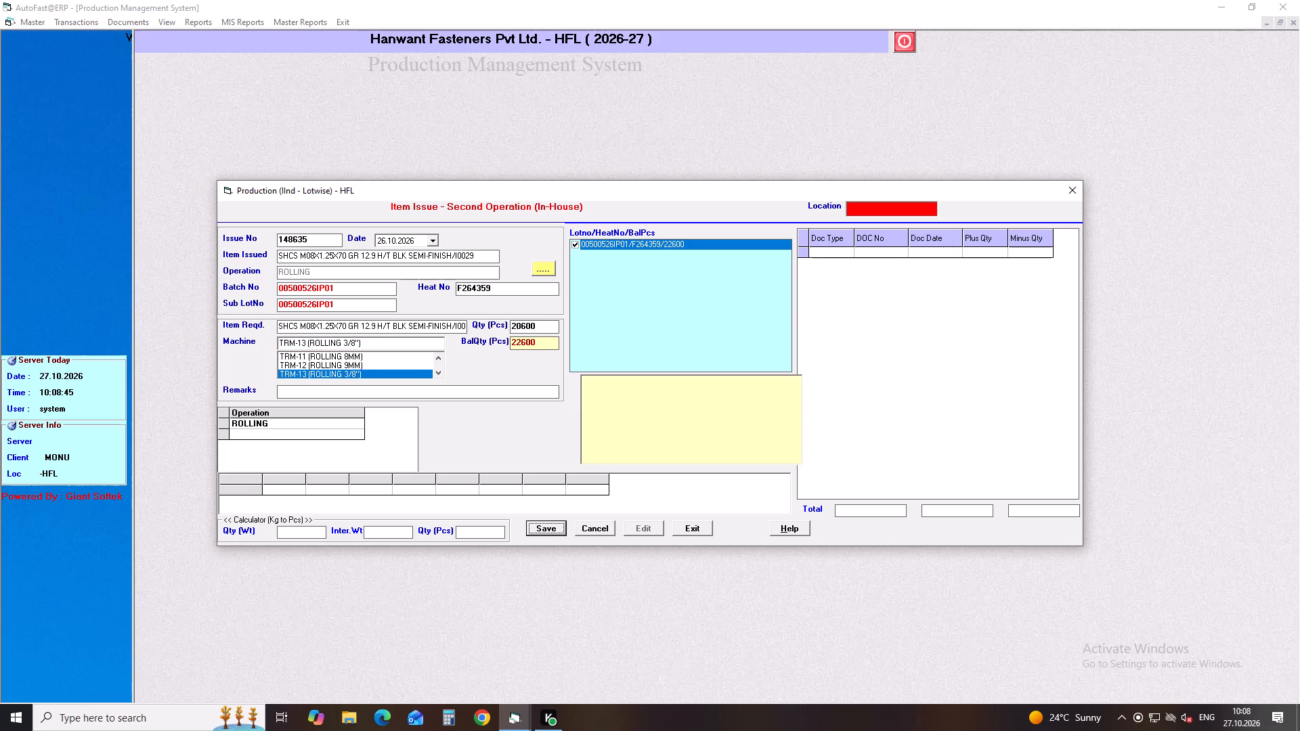
pyautogui.press('Return')
pyautogui.press('Return')
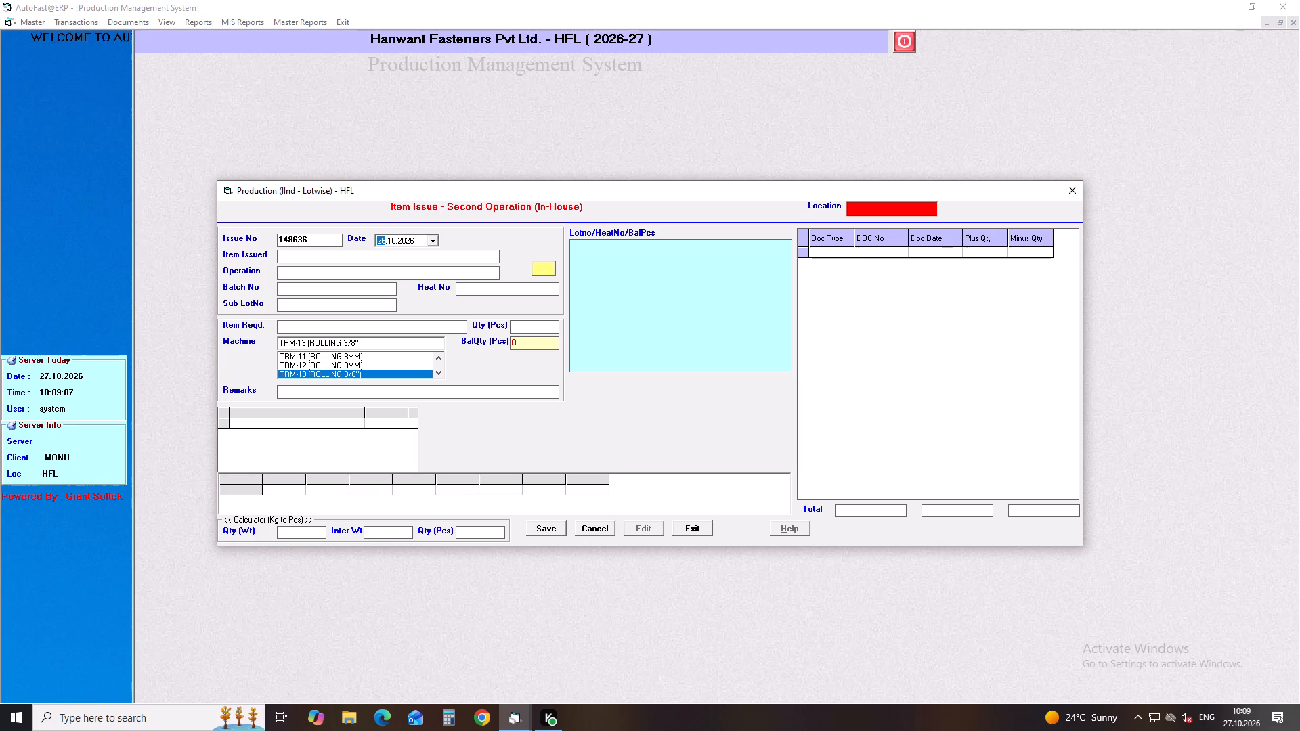
# Start a new issue entry dated 26.10.2026 for the item SCREW WASHER 5X16 (93893-AAE-3000)/I0434.
pyautogui.press('Return')
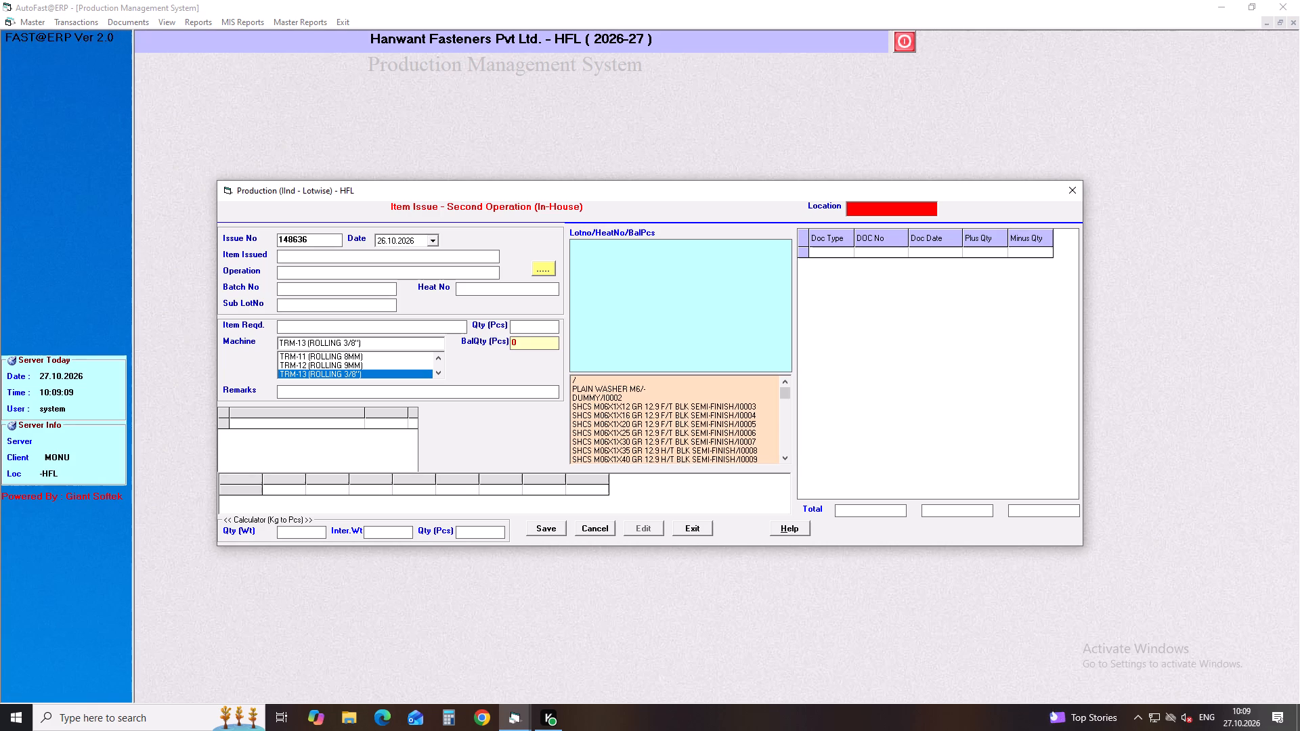
pyautogui.write('SCREW')
pyautogui.press('space')
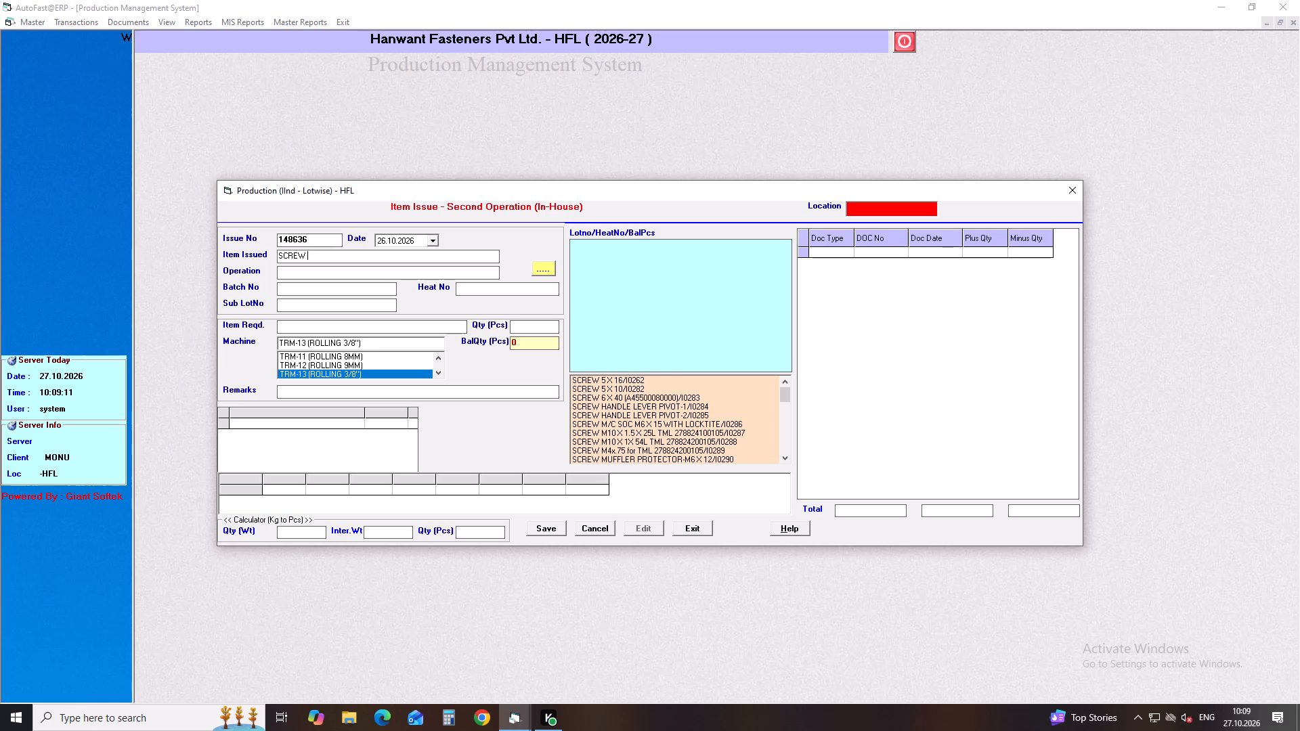
pyautogui.write('WAS')
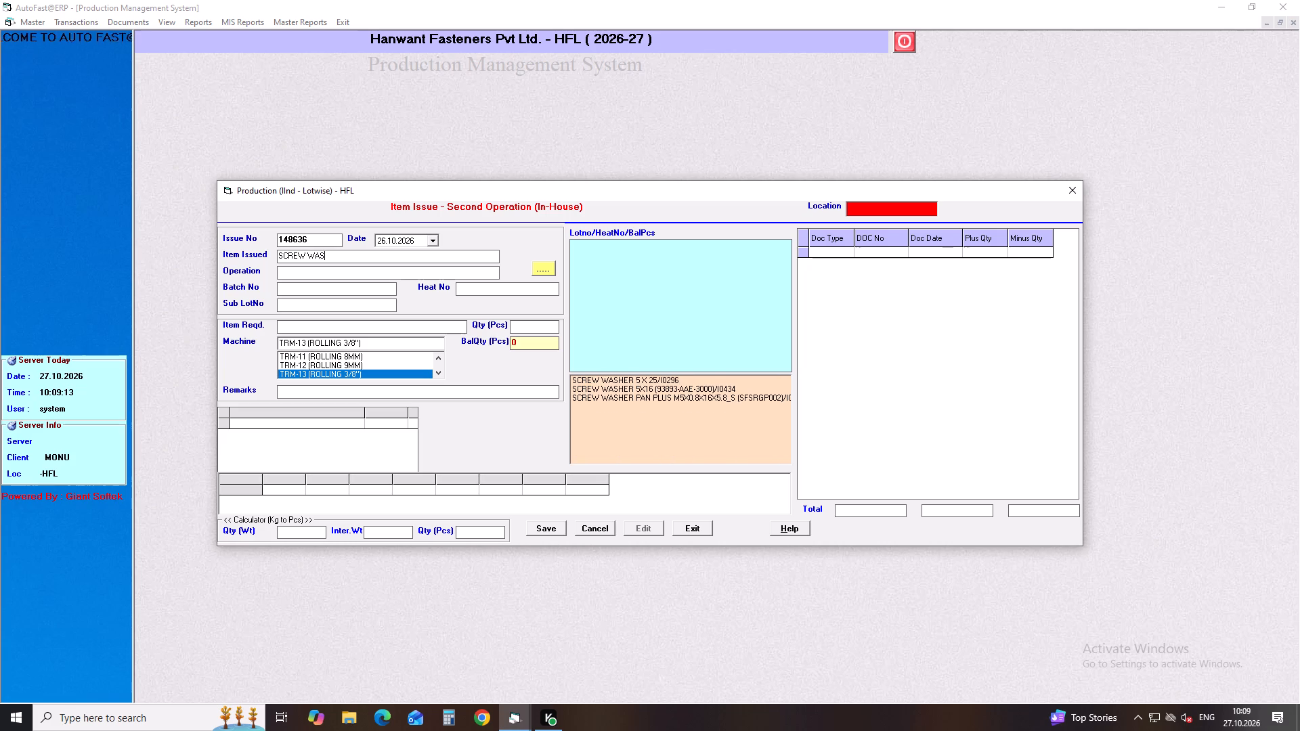
pyautogui.press('Down')
pyautogui.press('Down')
pyautogui.press('Down')
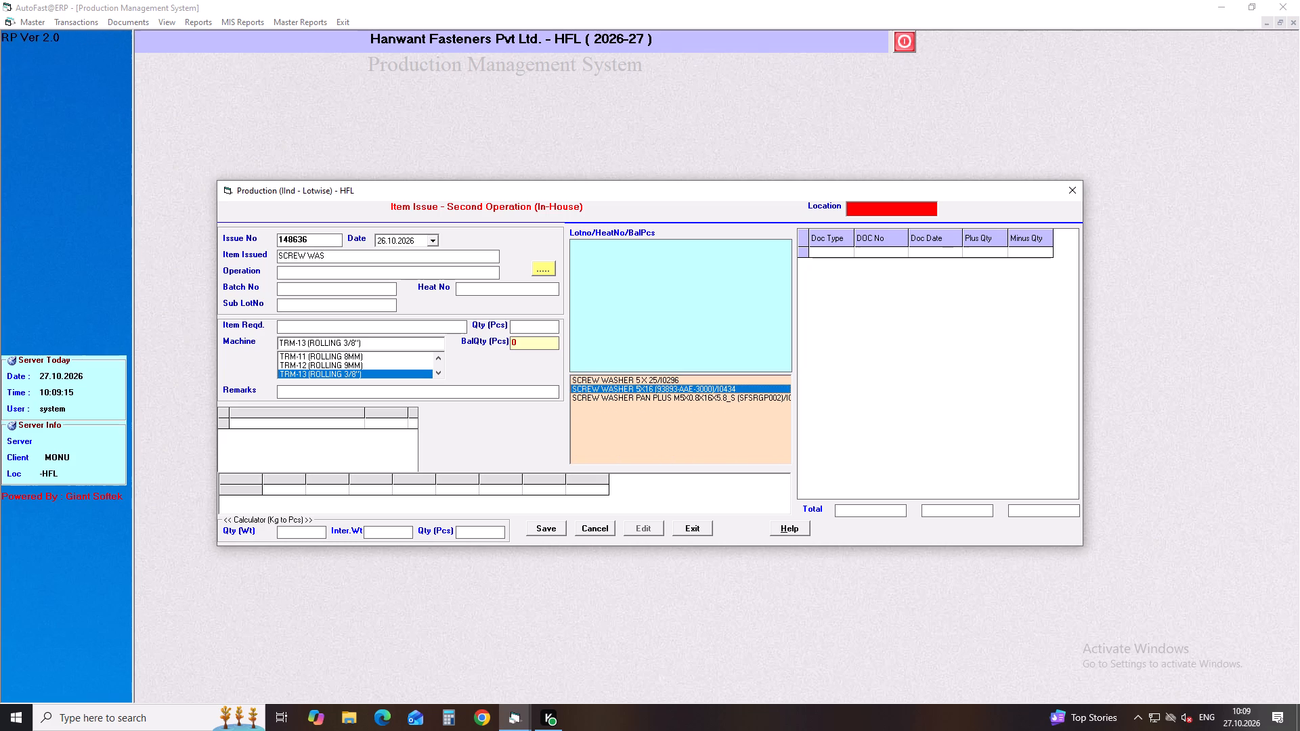
pyautogui.press('Return')
pyautogui.press('Return')
# Choose the ROLLING operation for the SCREW WASHER 5X16 item and select lot 00499426JP01 with heat number 4521029.
pyautogui.press('Down')
pyautogui.press('Down')
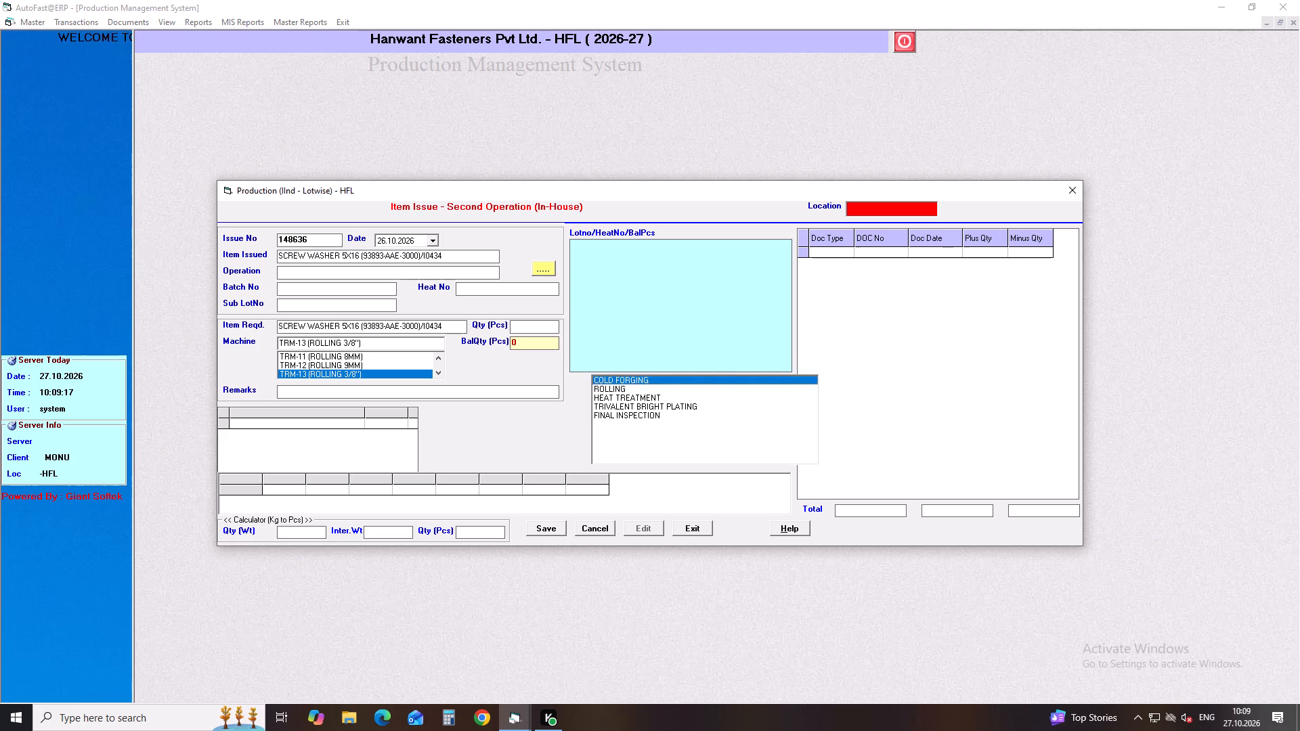
pyautogui.press('Down')
pyautogui.press('Return')
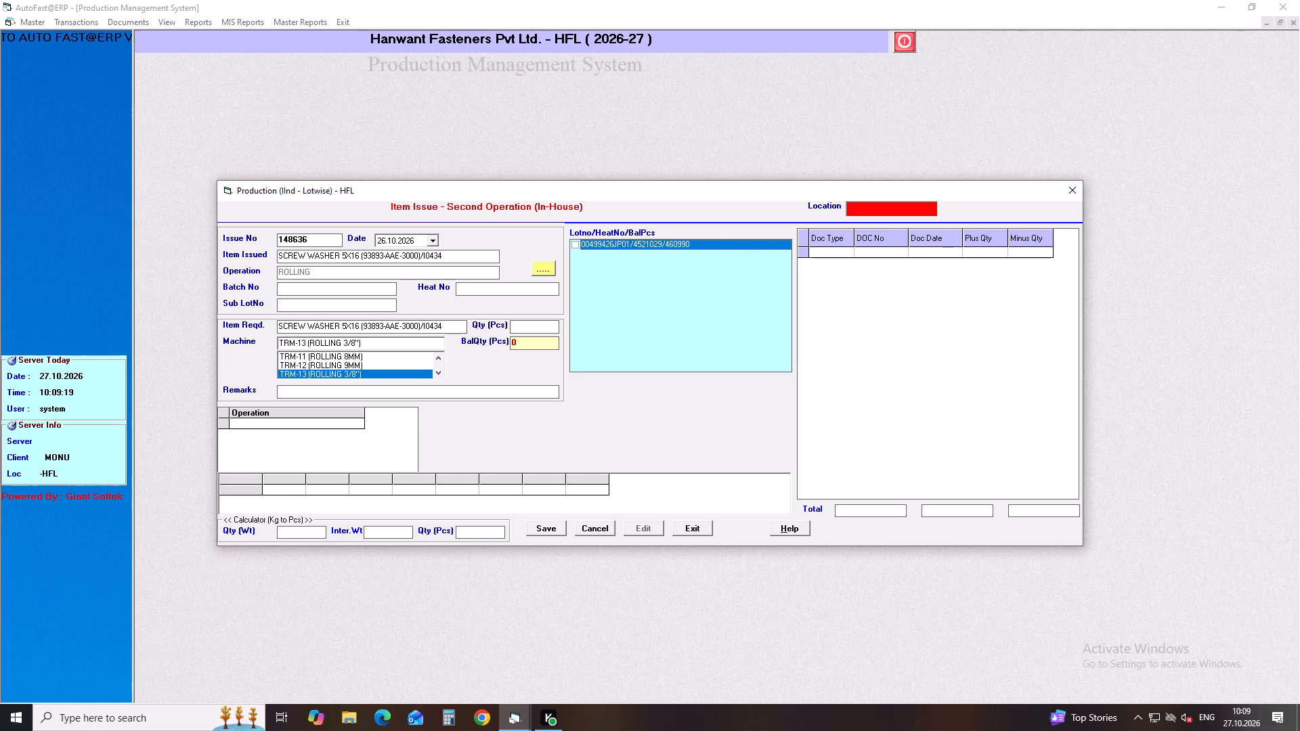
pyautogui.click(578, 243)
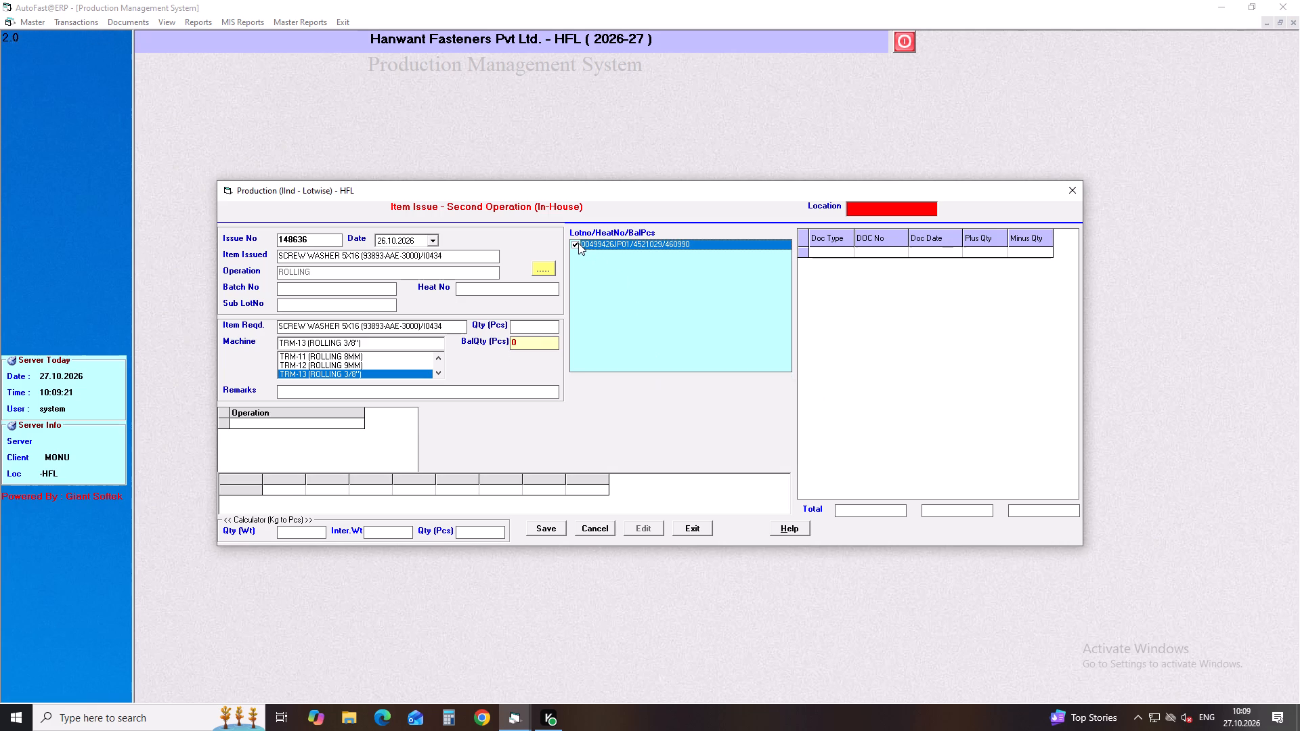
# Set the SCREW WASHER issue quantity to 33010 pcs, assign machine TRM-14 ROLLING Special Purpose 6MM and save the entry.
pyautogui.moveTo(551, 330); pyautogui.dragTo(473, 339)
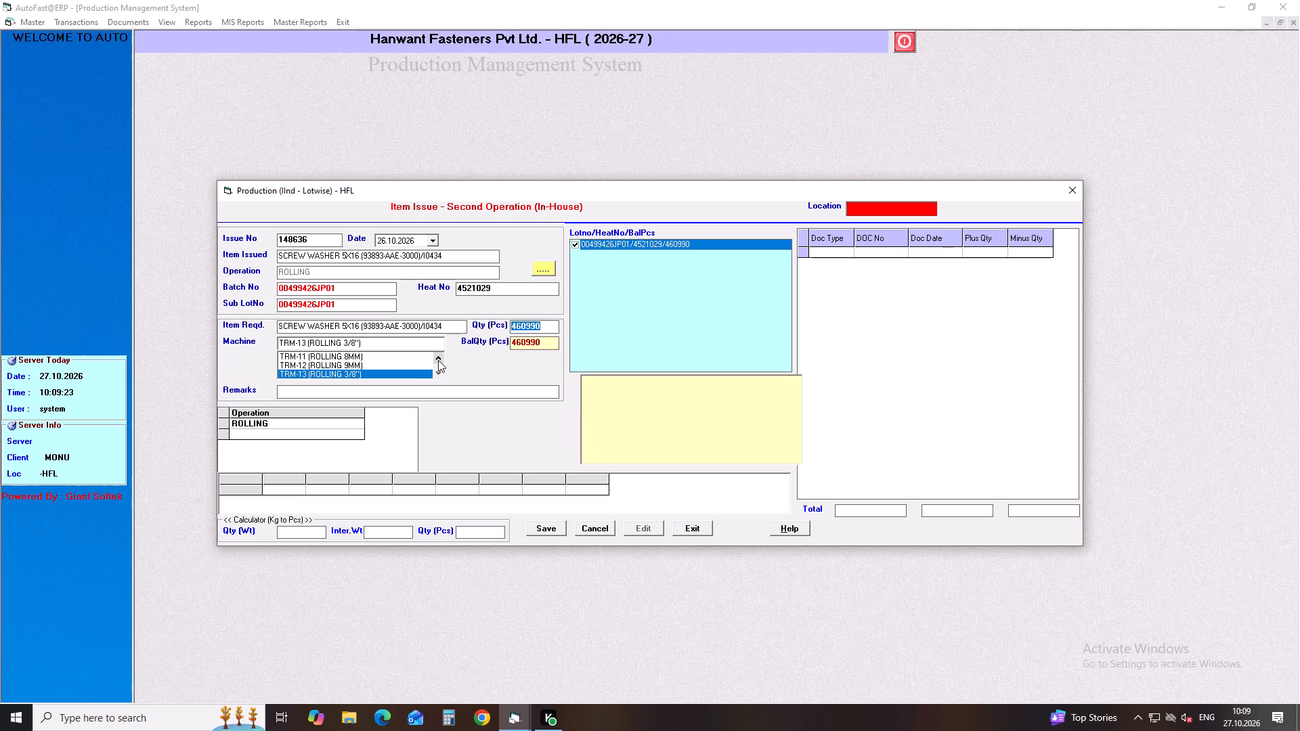
pyautogui.write('33010')
pyautogui.press('Return')
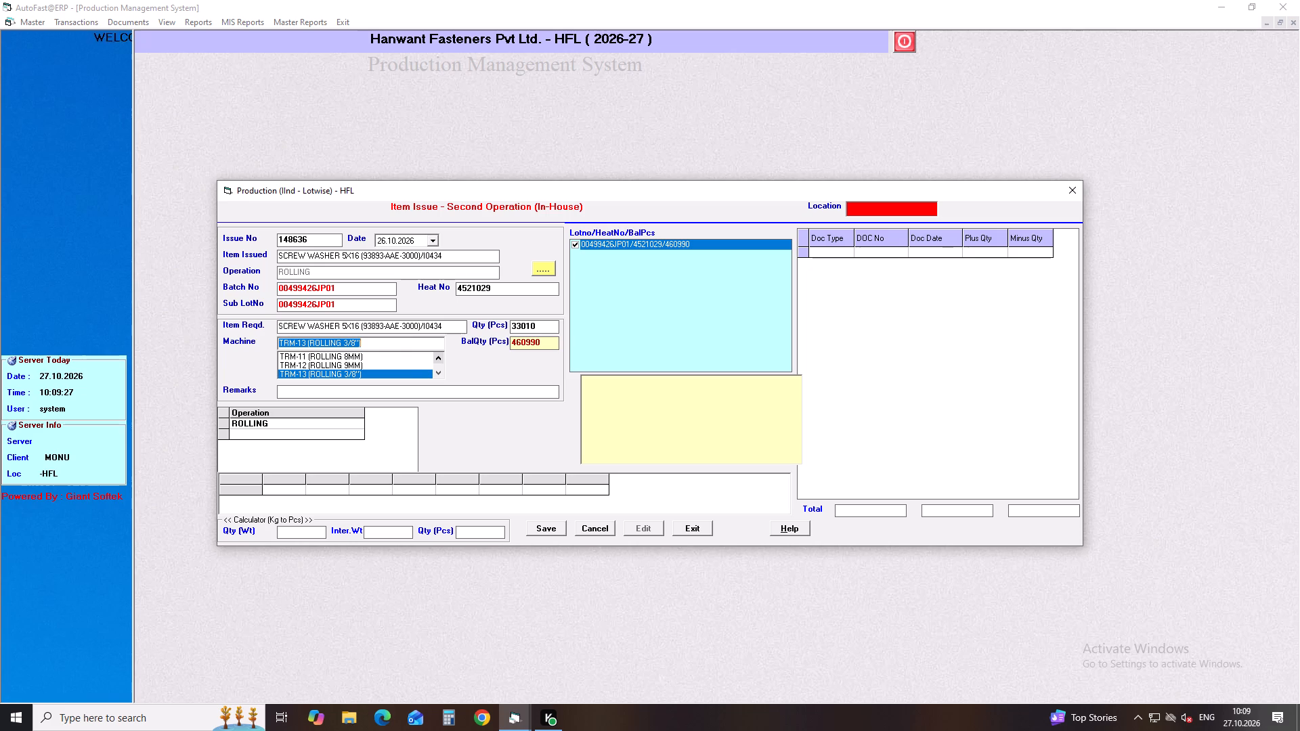
pyautogui.press('Down')
pyautogui.press('Return')
pyautogui.press('Return')
pyautogui.press('Return')
pyautogui.press('Return')
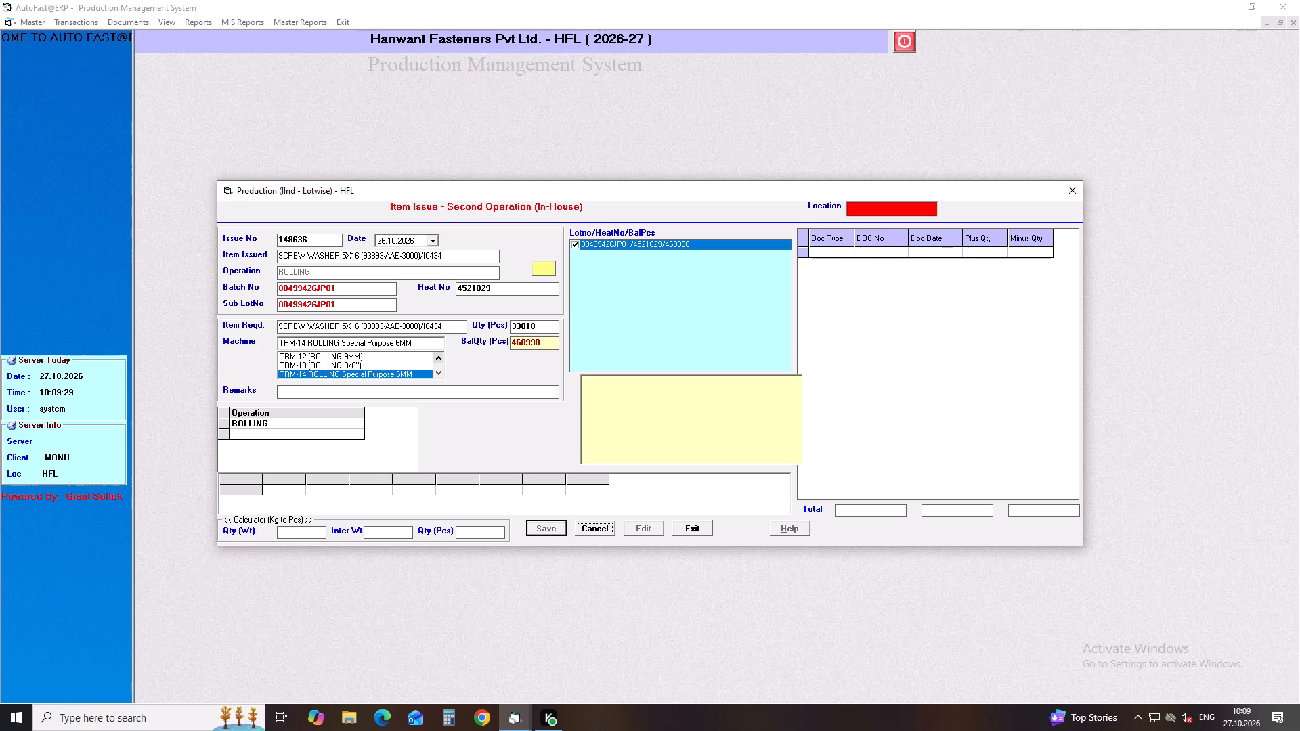
pyautogui.press('Return')
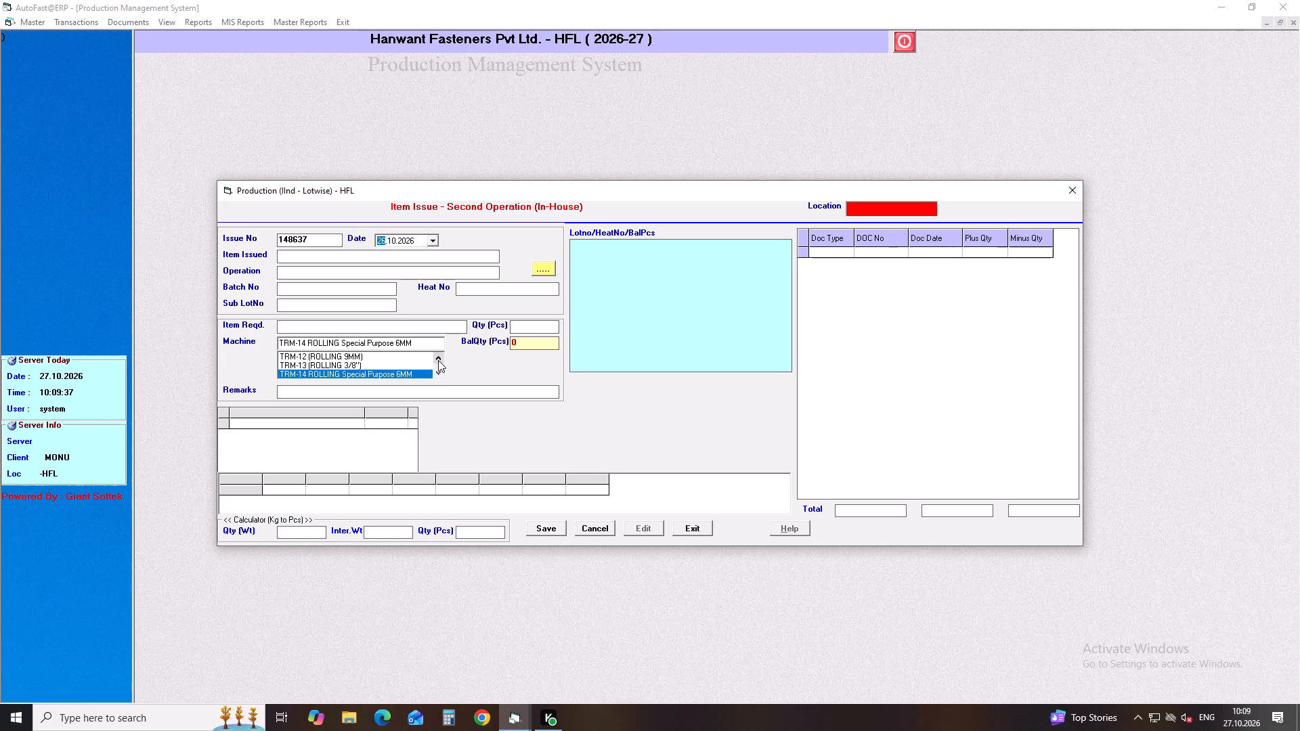
# Enter SCREW WASHER 5 X 25/I0296 as the issued and required item on the new issue dated 26.10.2026.
pyautogui.press('Return')
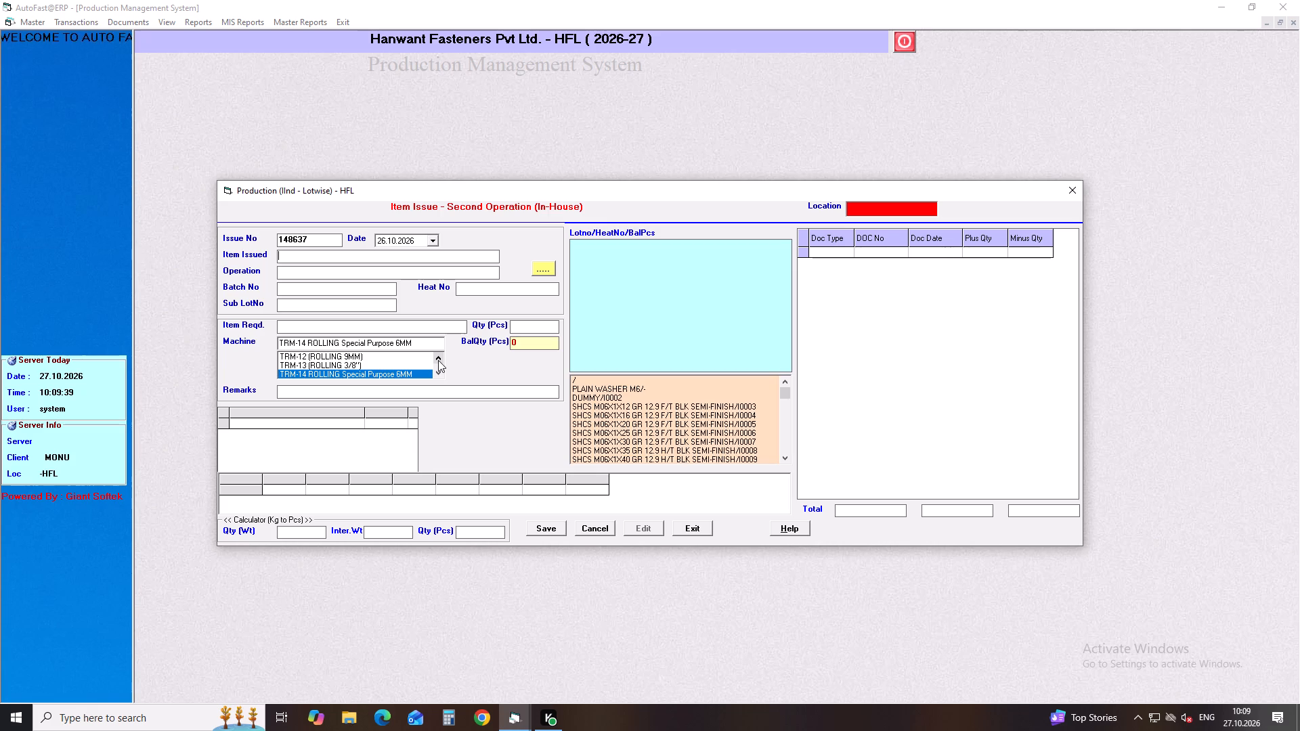
pyautogui.write('SCREW WAS')
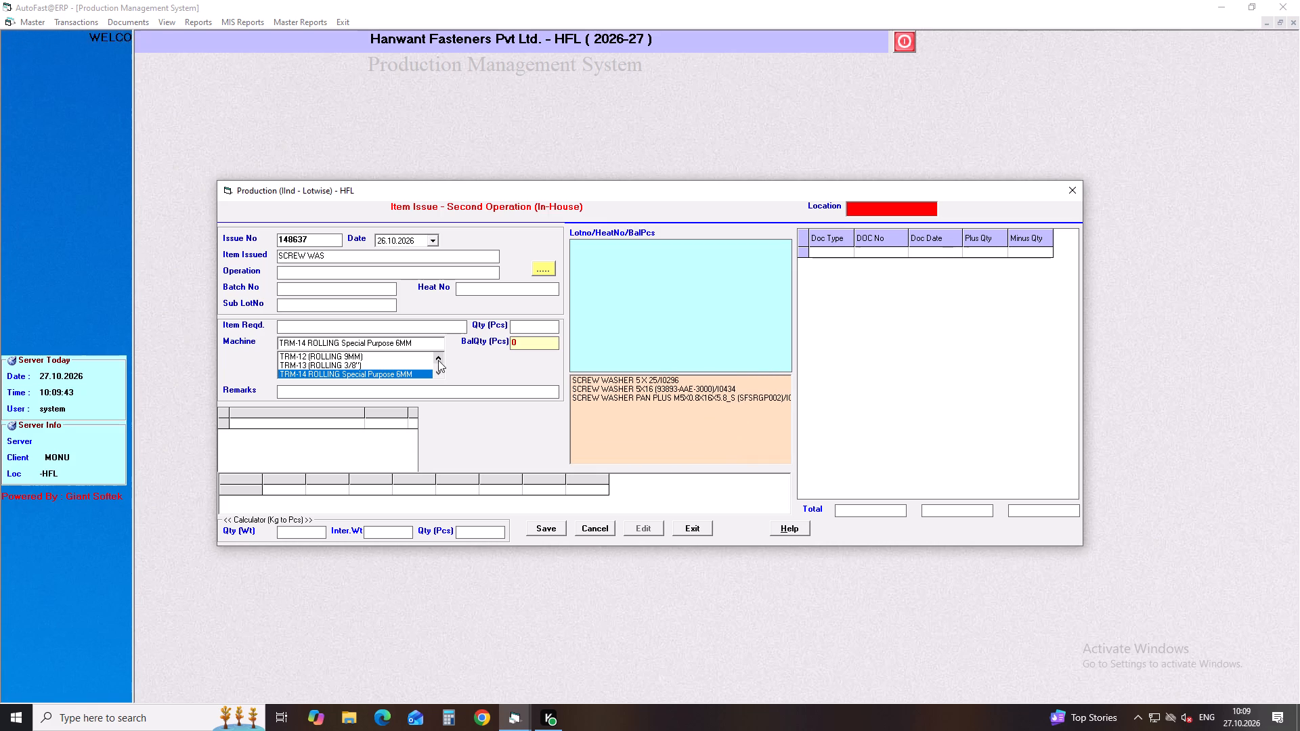
pyautogui.press('Down')
pyautogui.press('Down')
pyautogui.press('Return')
pyautogui.press('Return')
# Choose the WASHER + ROLLING operation for SCREW WASHER 5 X 25 and select lot 00498526IJ01 with heat number 4522238.
pyautogui.press('Down')
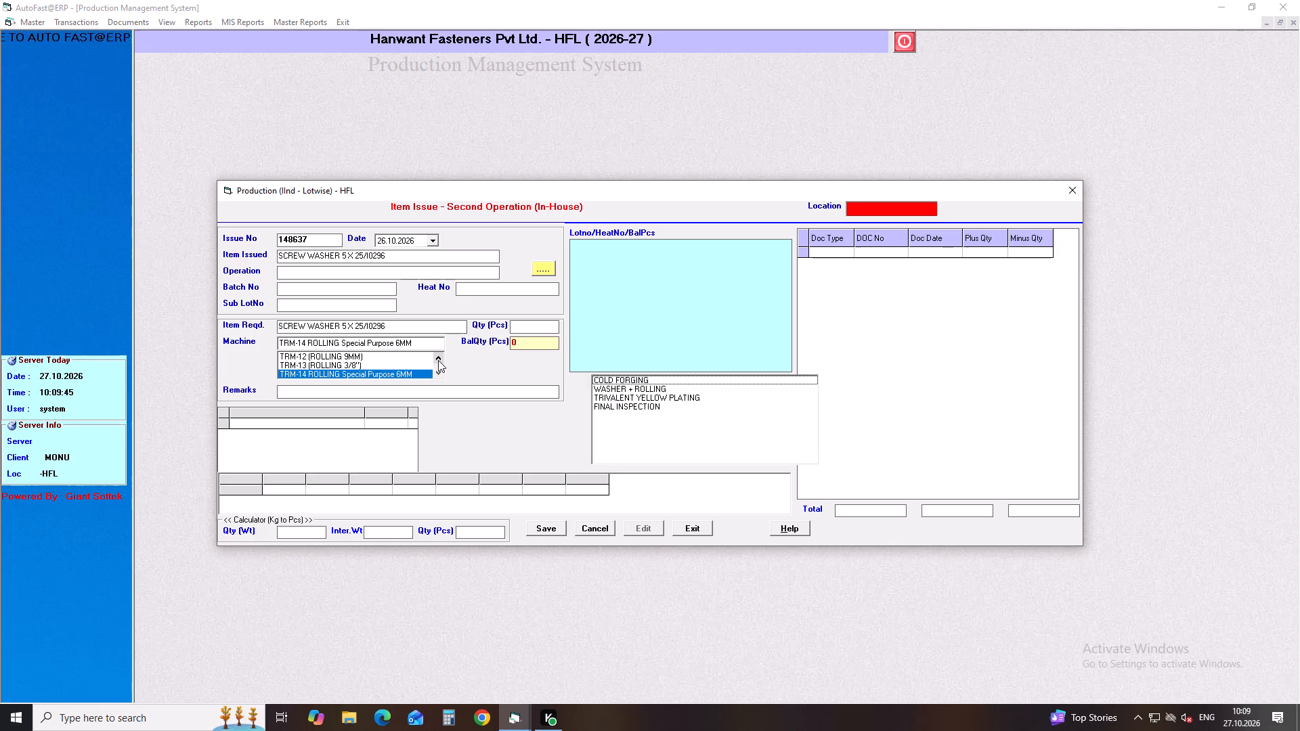
pyautogui.press('Down')
pyautogui.press('Down')
pyautogui.press('Return')
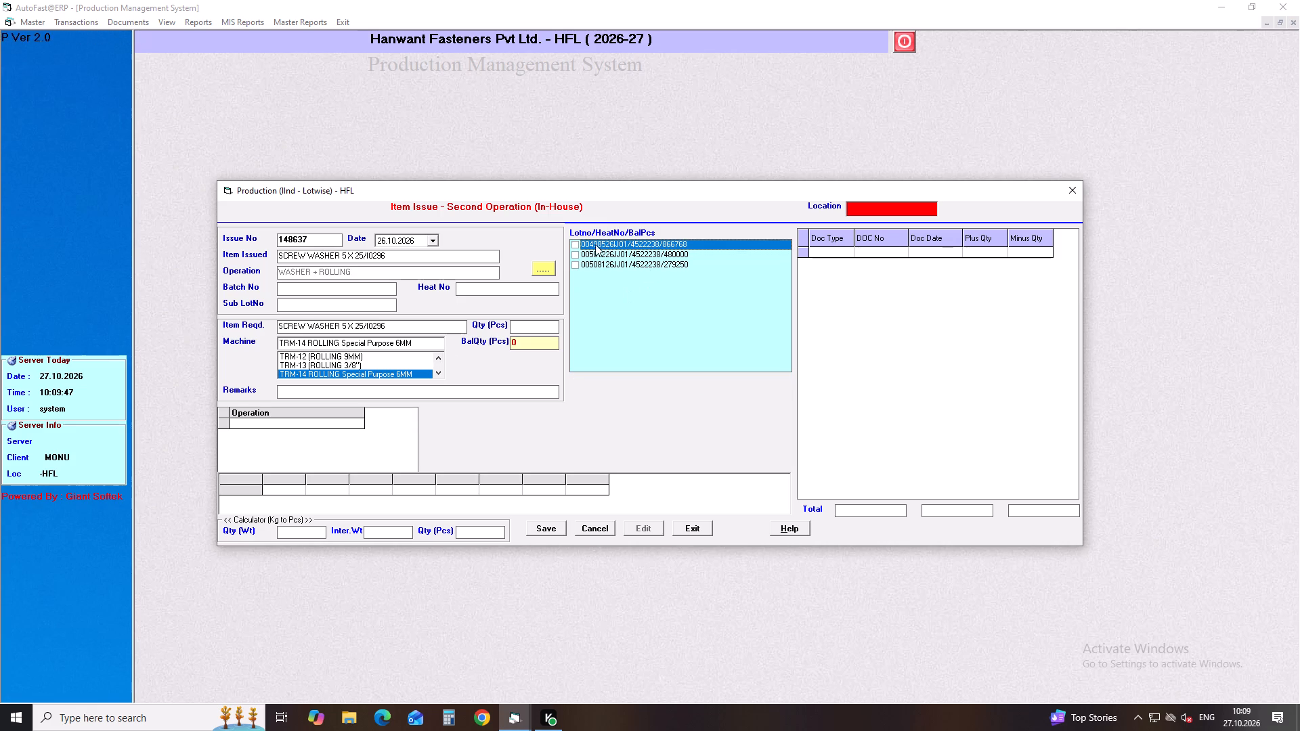
pyautogui.click(576, 242)
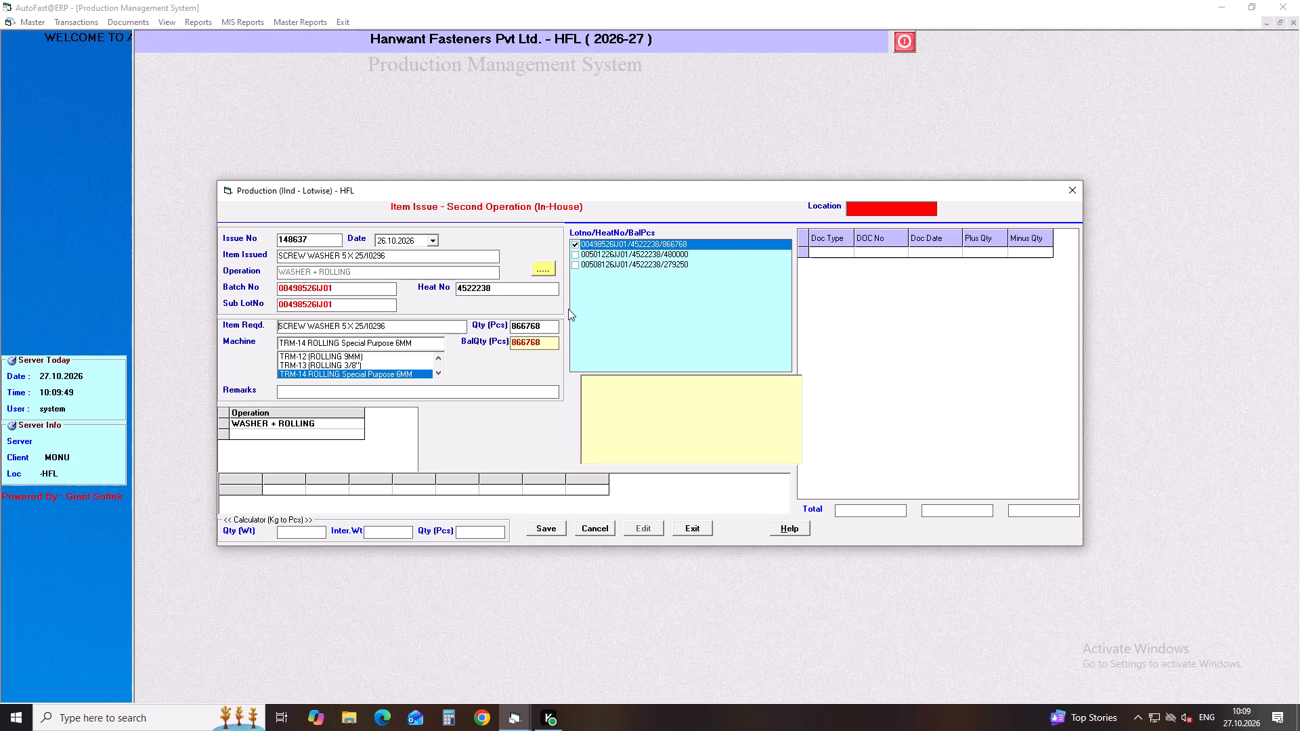
# Set the SCREW WASHER 5 X 25 issue quantity to 40360 pcs, assign machine TRM-15 ROLLING Special Purpose 6MM and save the entry.
pyautogui.click(560, 325)
pyautogui.moveTo(557, 326); pyautogui.dragTo(475, 327)
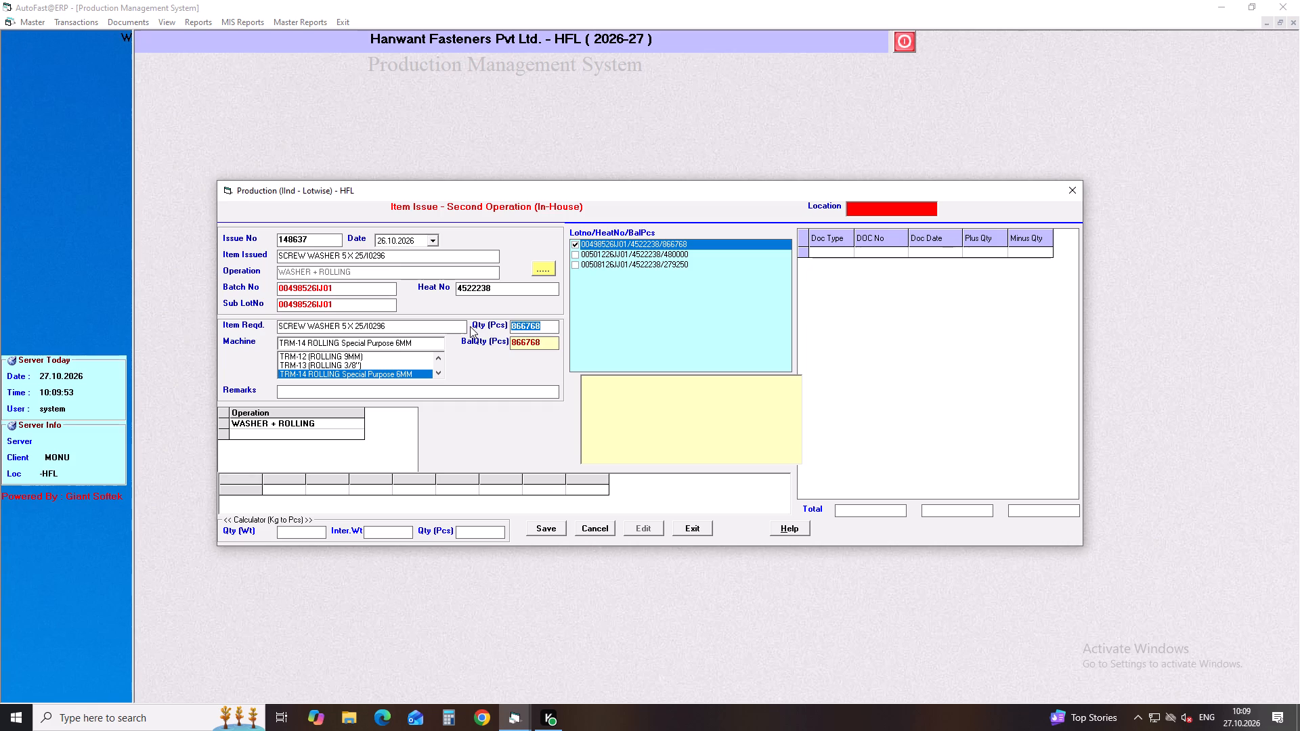
pyautogui.write('40360')
pyautogui.press('Return')
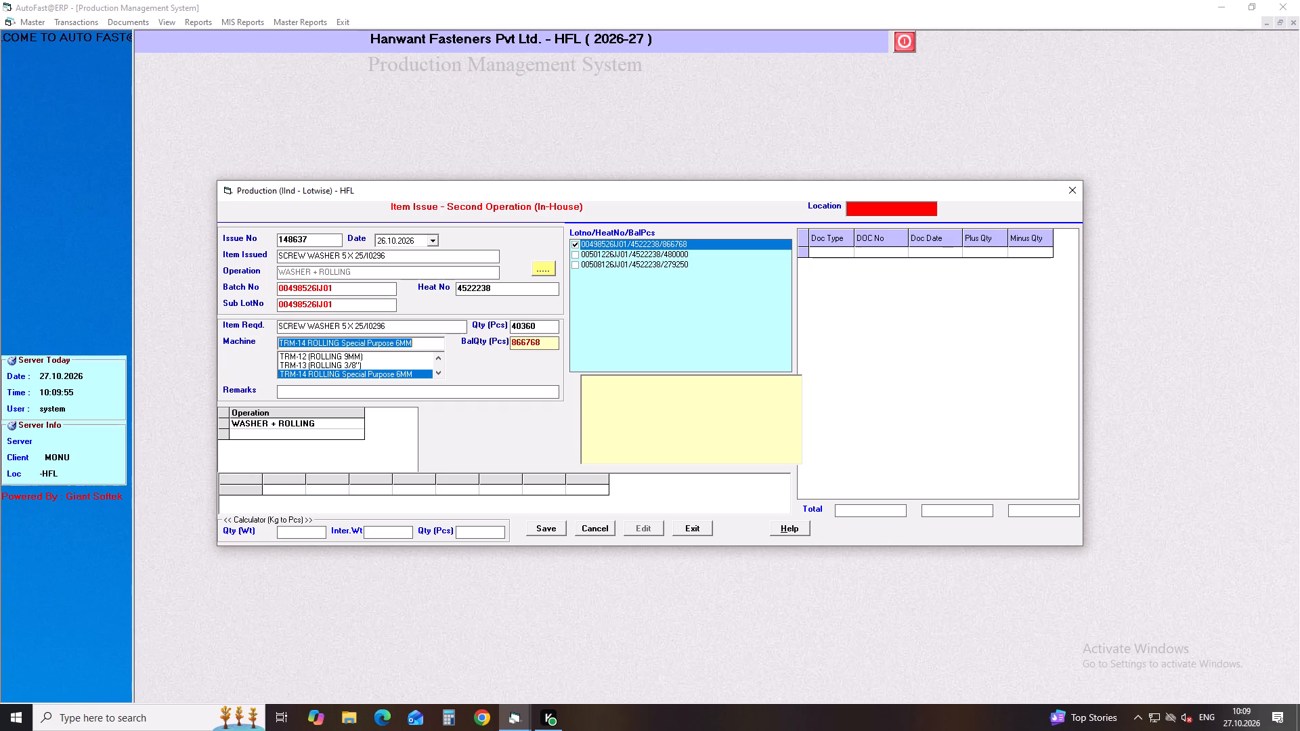
pyautogui.press('Down')
pyautogui.press('Return')
pyautogui.press('Return')
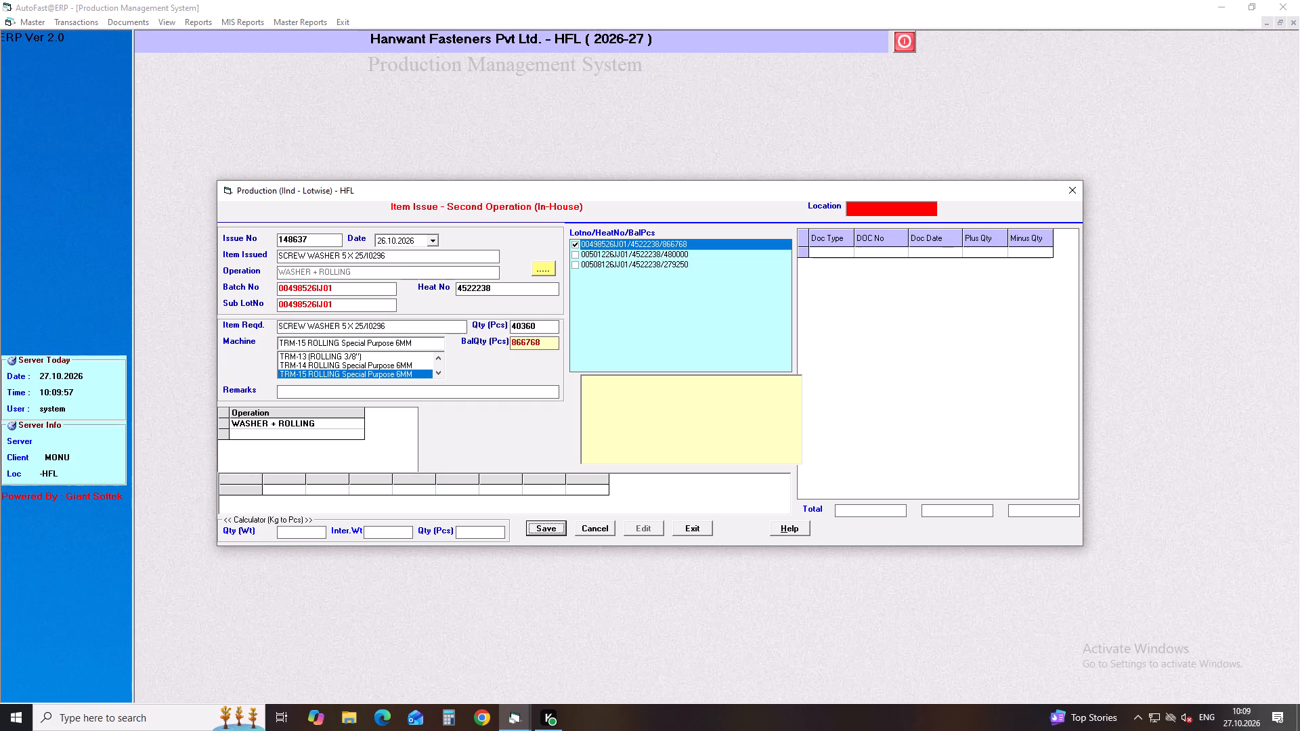
pyautogui.press('Return')
# Start a new issue entry dated 26.10.2026 for the item BOLT M6X10X1.0MM (AAGG)/I0219.
pyautogui.press('Return')
pyautogui.press('Return')
pyautogui.press('Return')
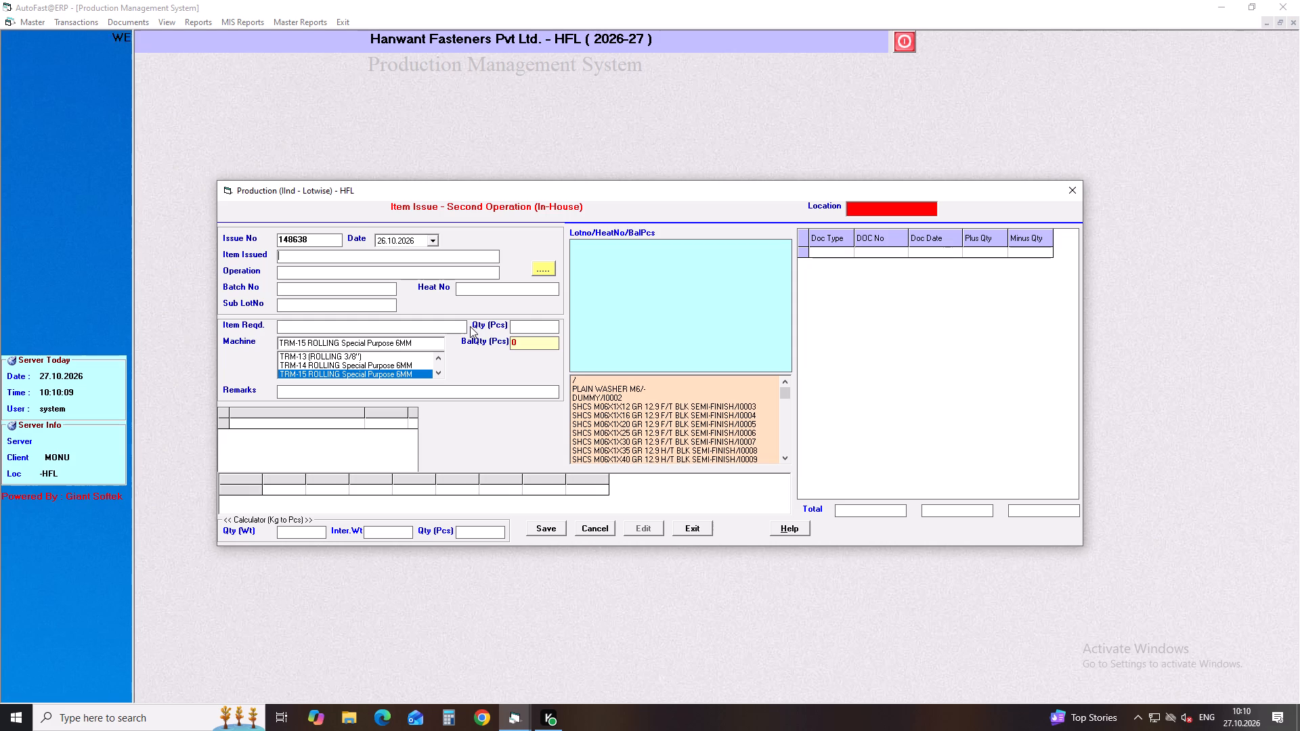
pyautogui.write('BOLT')
pyautogui.press('space')
pyautogui.press('m')
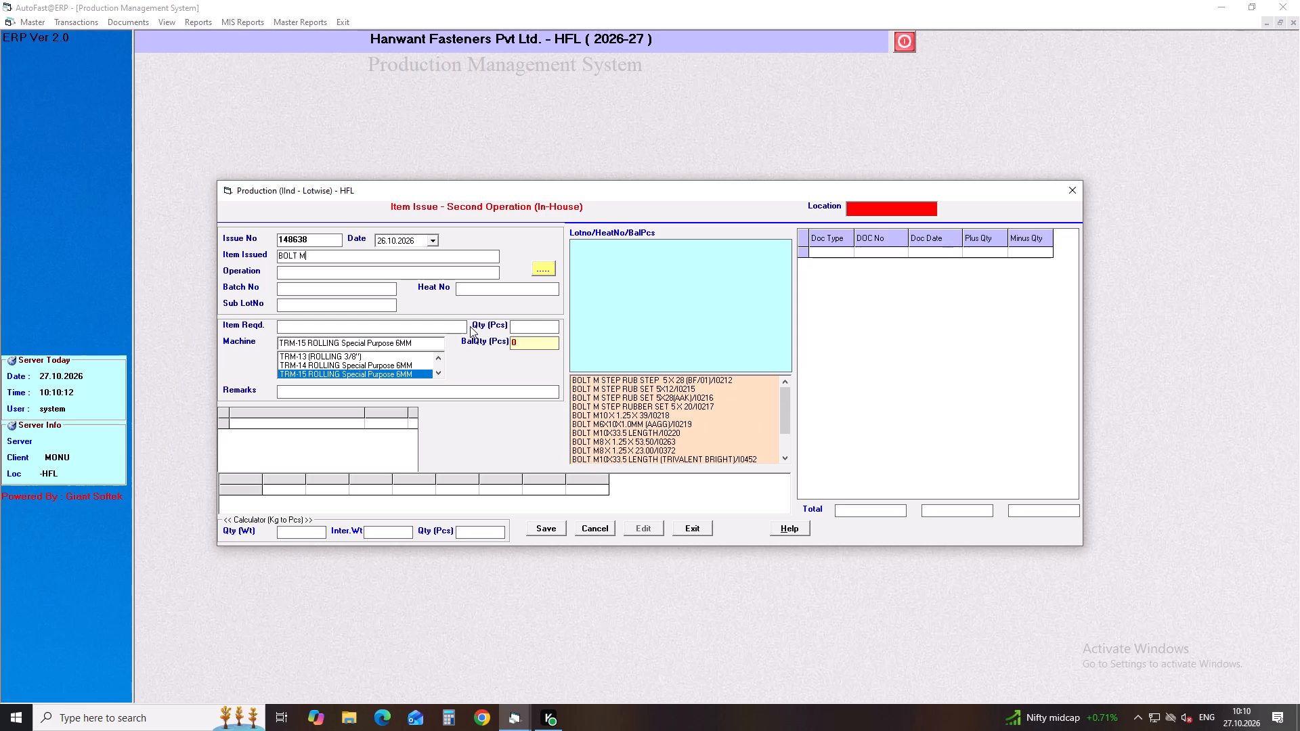
pyautogui.press('6')
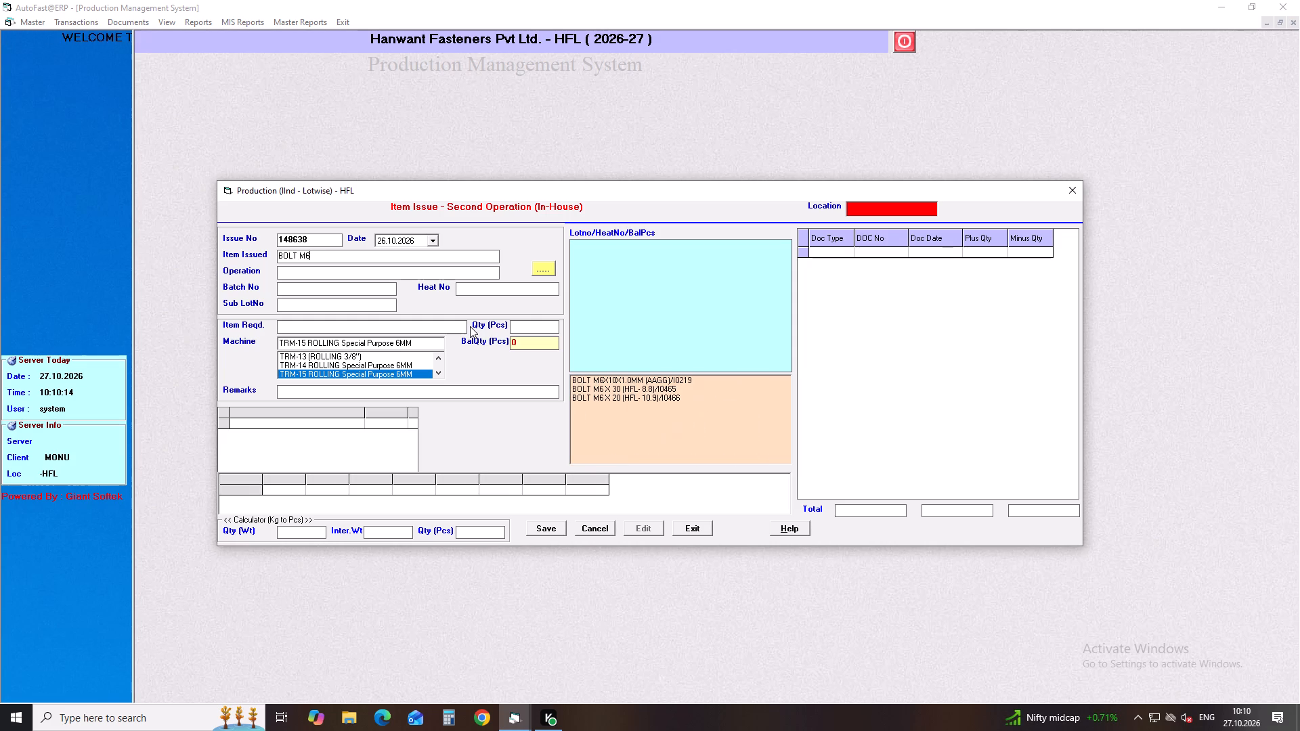
pyautogui.press('Down')
pyautogui.press('Down')
pyautogui.press('Return')
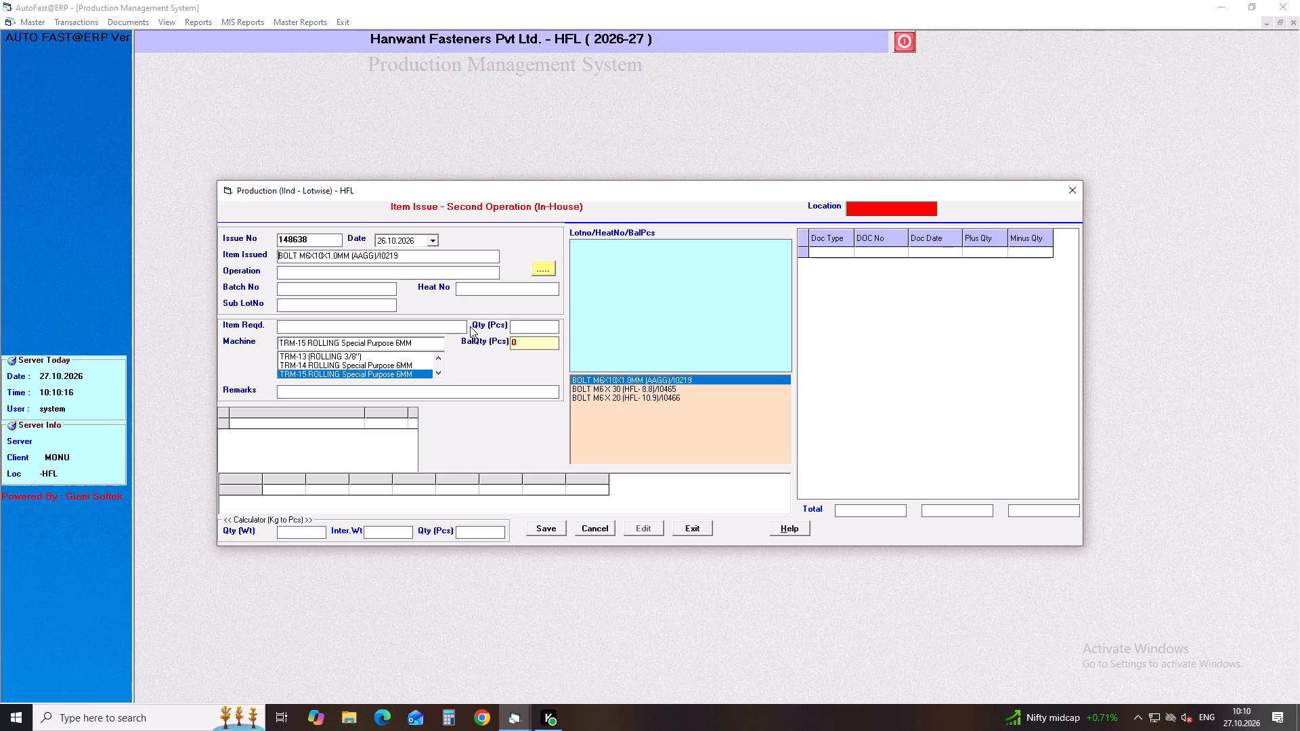
pyautogui.press('Return')
# Choose the ROLLING operation for the BOLT M6X10X1.0MM item and select lot 00493526JP01 with heat number 4519012.
pyautogui.press('Down')
pyautogui.press('Down')
pyautogui.press('Down')
pyautogui.press('Return')
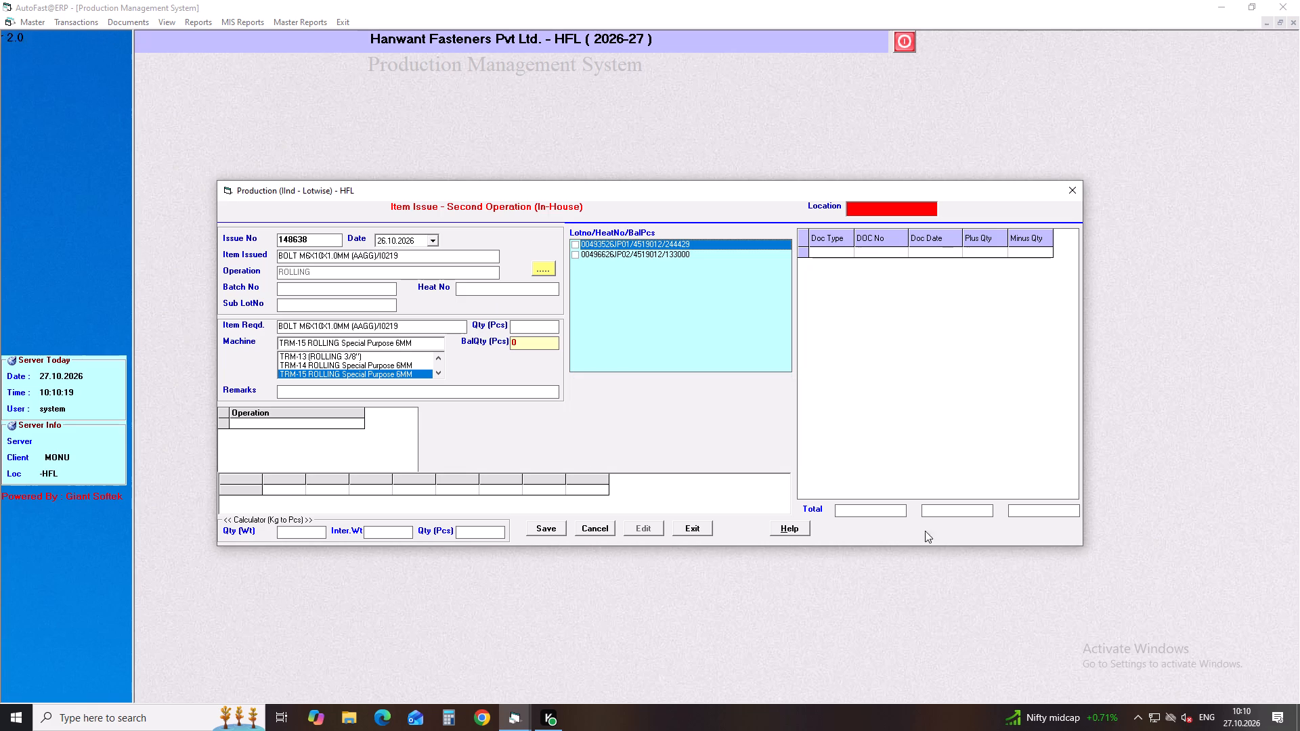
pyautogui.click(573, 245)
# Set the BOLT M6X10X1.0MM issue quantity to 67600 pcs, assign machine TRM-16 (ROLLING 6MM) and save the entry.
pyautogui.moveTo(548, 330); pyautogui.dragTo(481, 332)
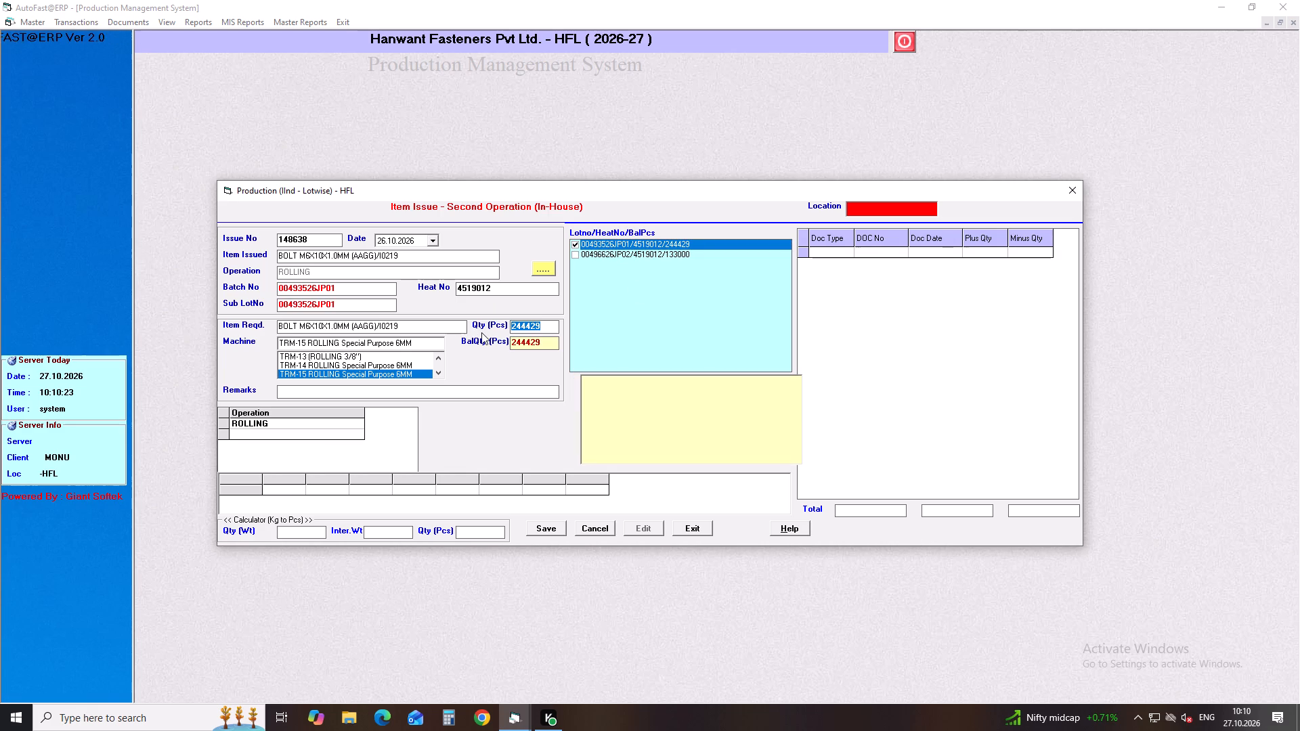
pyautogui.write('67600')
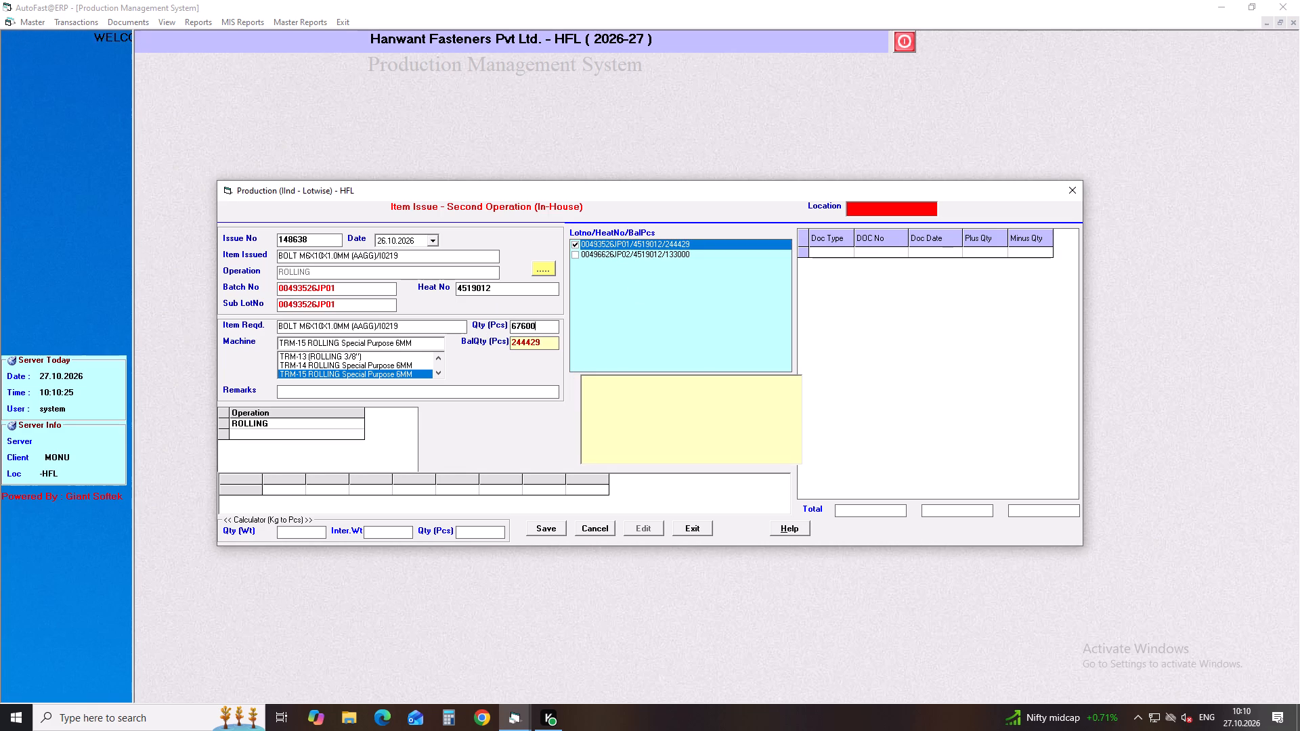
pyautogui.press('Return')
pyautogui.press('Down')
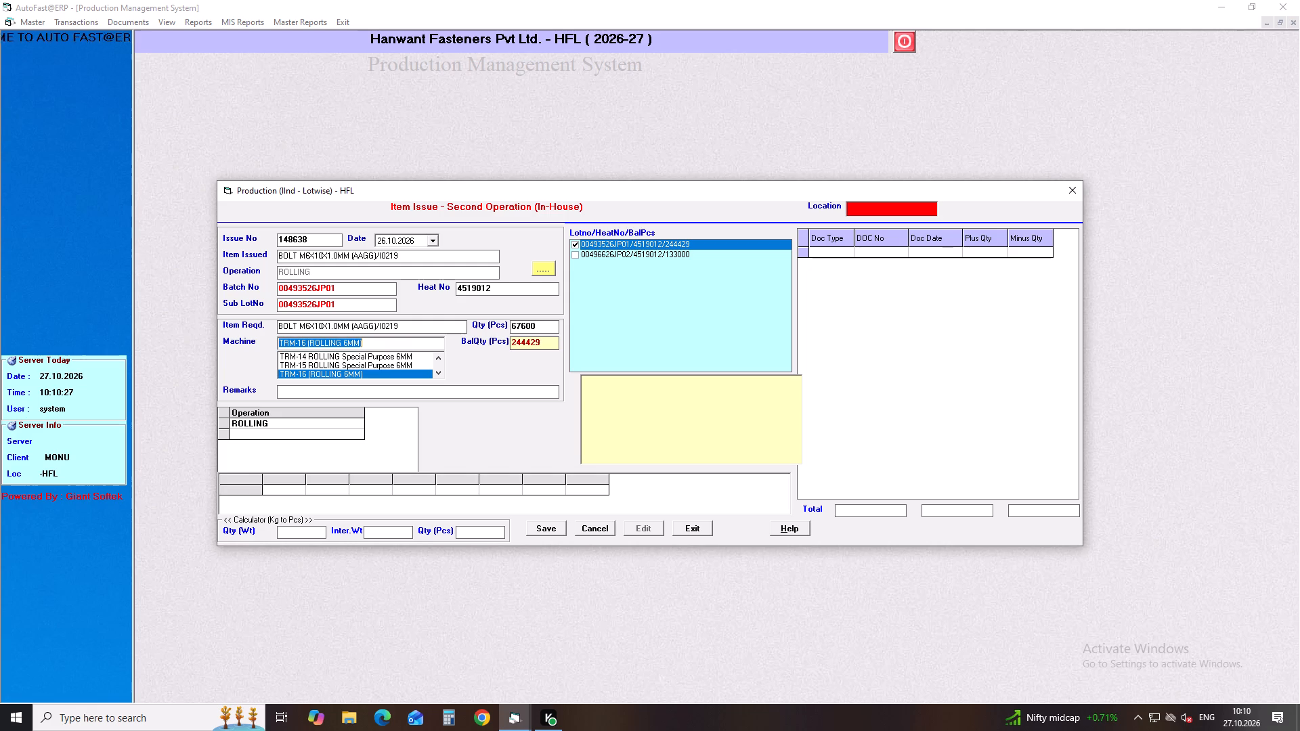
pyautogui.press('Return')
pyautogui.press('Return')
pyautogui.press('Return')
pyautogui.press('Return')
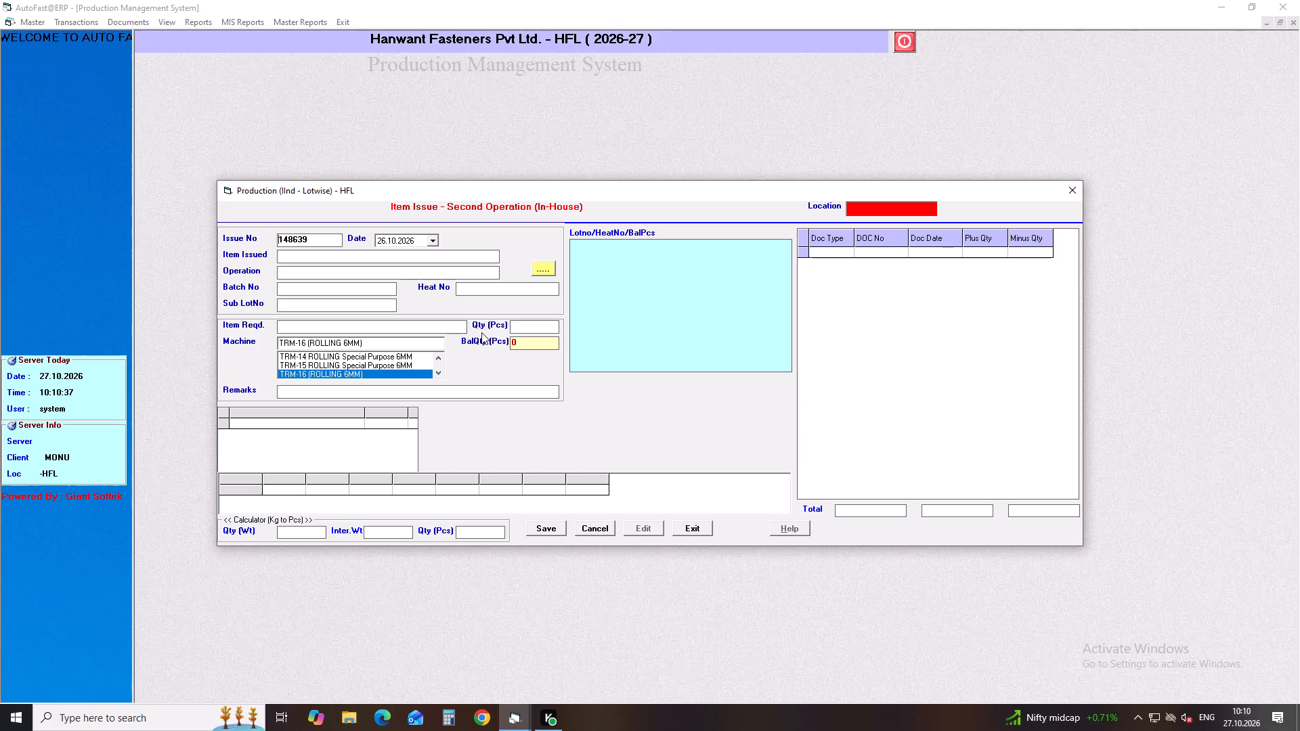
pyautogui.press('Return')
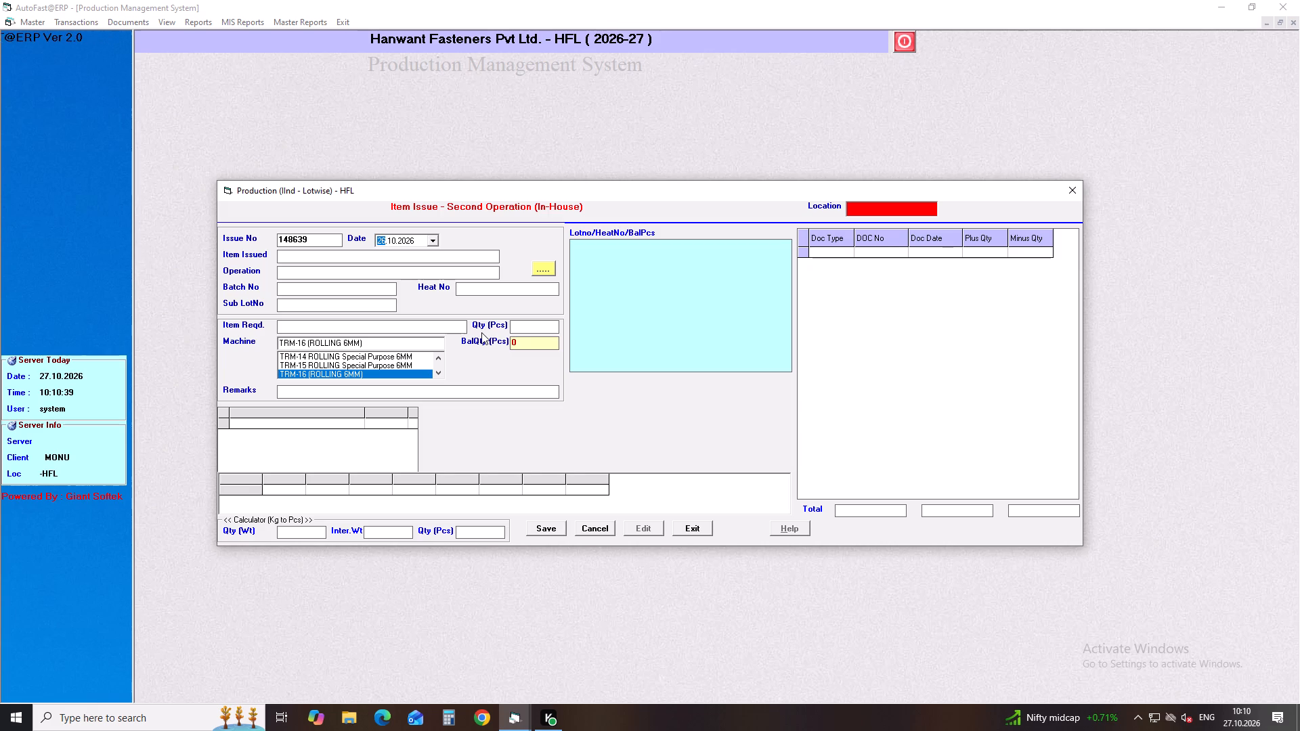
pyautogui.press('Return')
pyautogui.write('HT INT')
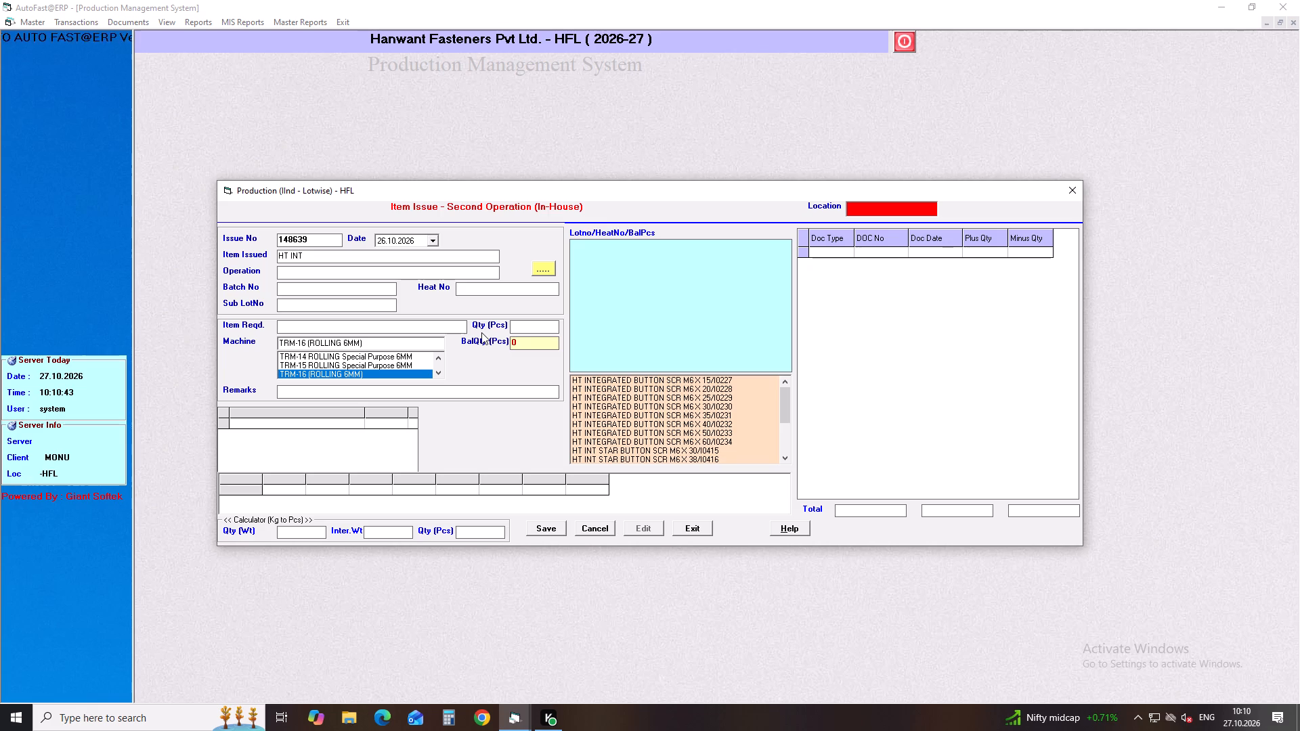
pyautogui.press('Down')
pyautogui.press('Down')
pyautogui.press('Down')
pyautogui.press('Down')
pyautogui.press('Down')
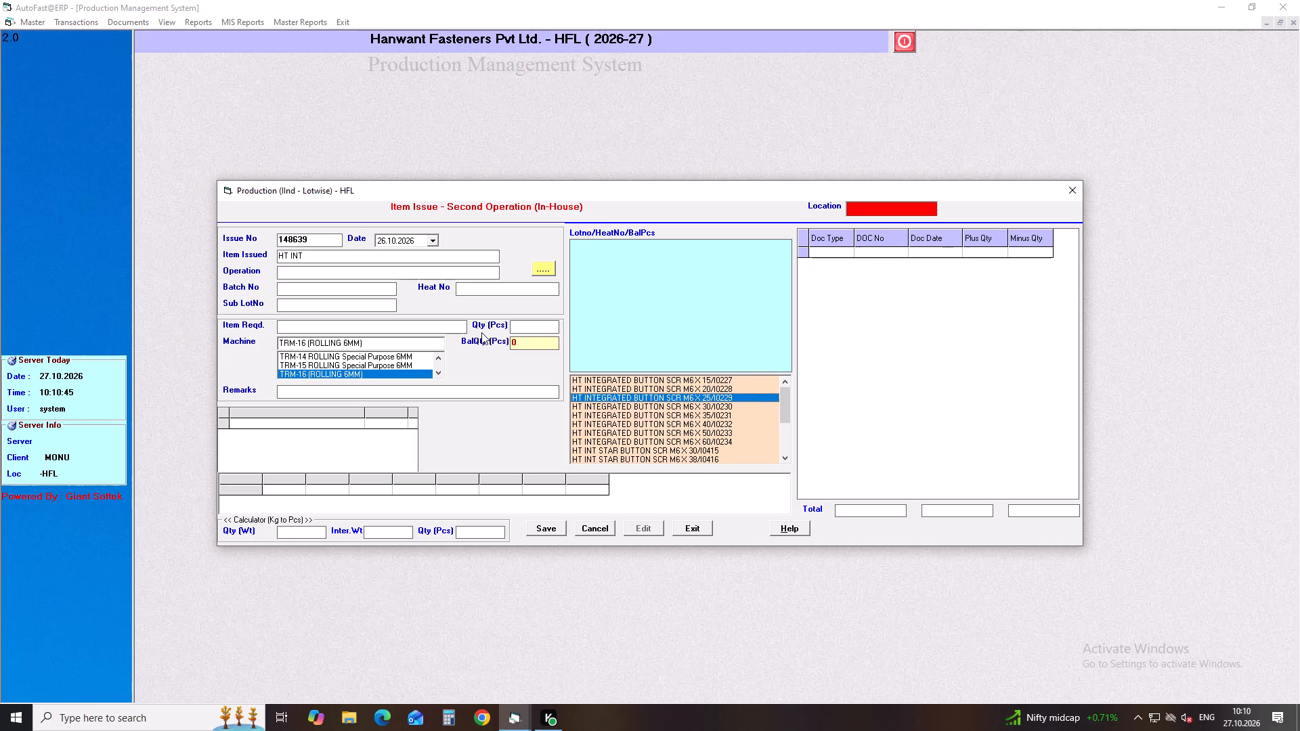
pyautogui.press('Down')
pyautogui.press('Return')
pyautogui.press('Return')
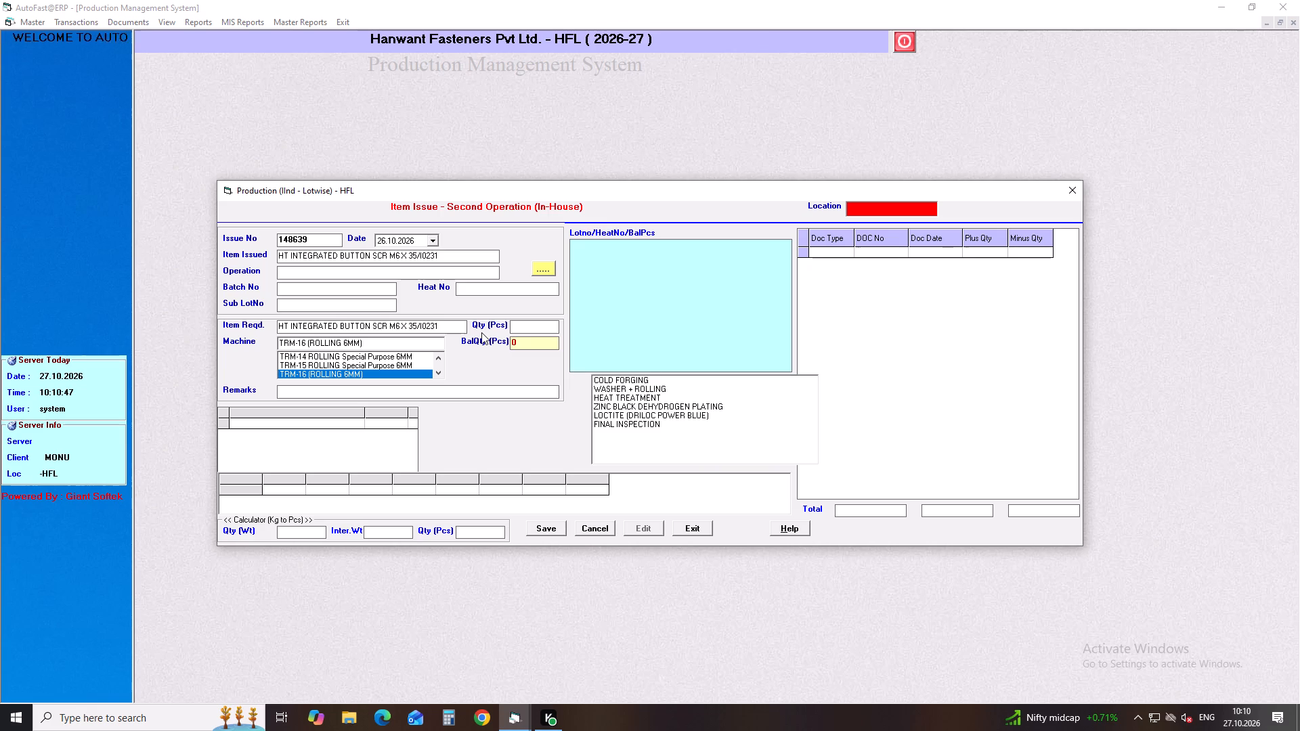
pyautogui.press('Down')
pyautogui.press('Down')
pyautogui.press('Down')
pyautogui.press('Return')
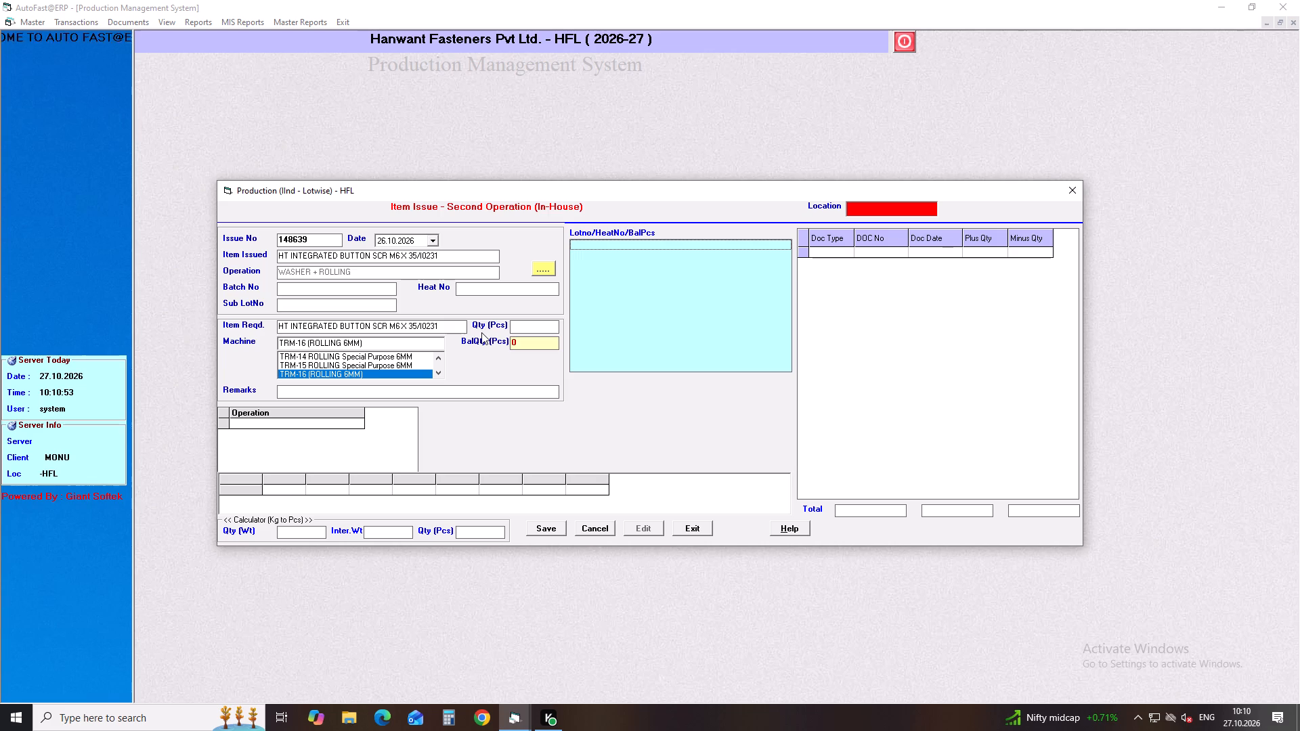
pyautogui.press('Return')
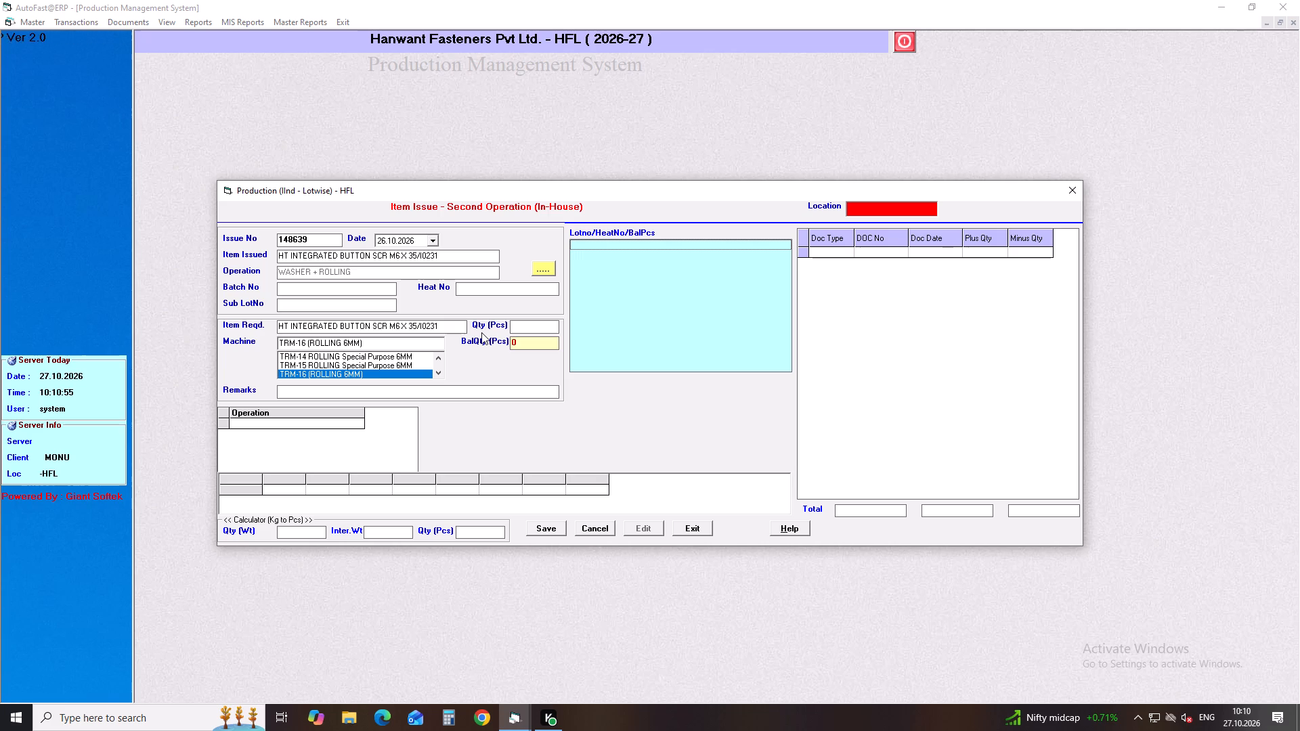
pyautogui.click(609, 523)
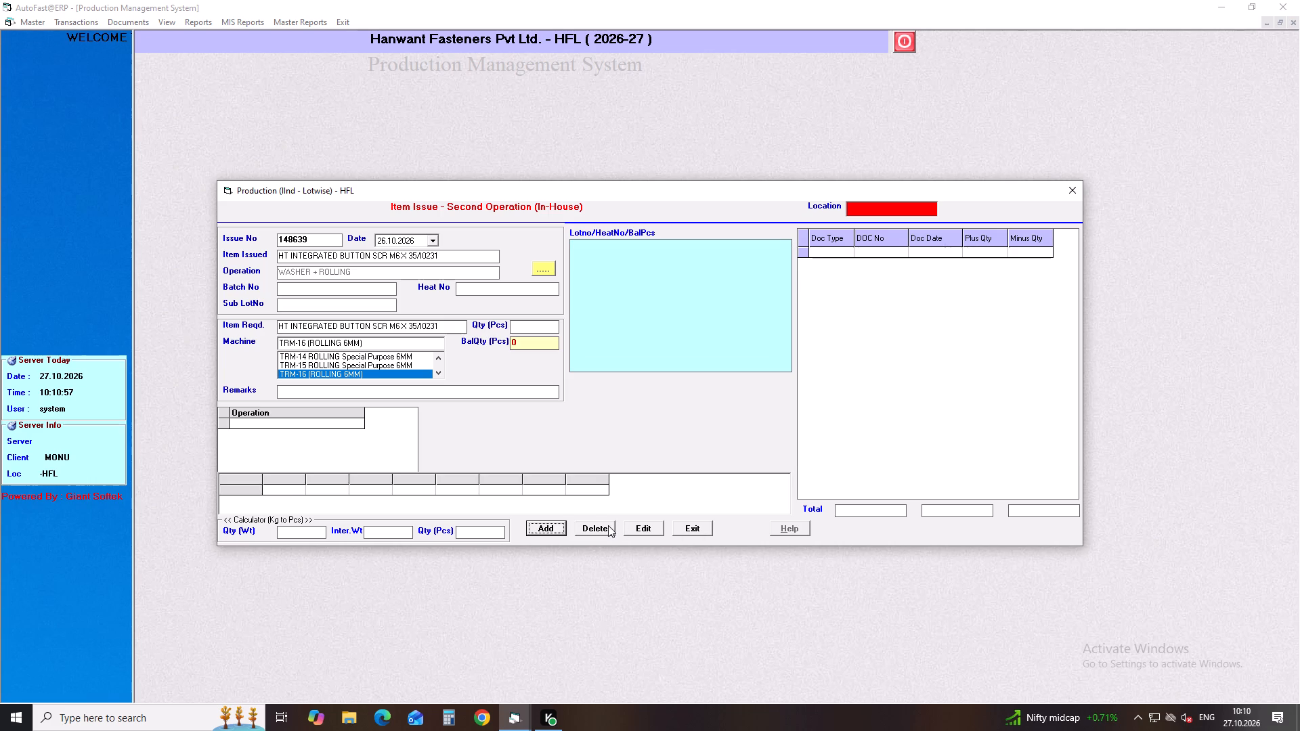
# Start a new issue entry dated 26.10.2026 for the item INTEGRATED WASHER FLAT HD SCREW FOR SALLY M6 X 22.
pyautogui.press('Return')
pyautogui.press('Return')
pyautogui.press('Return')
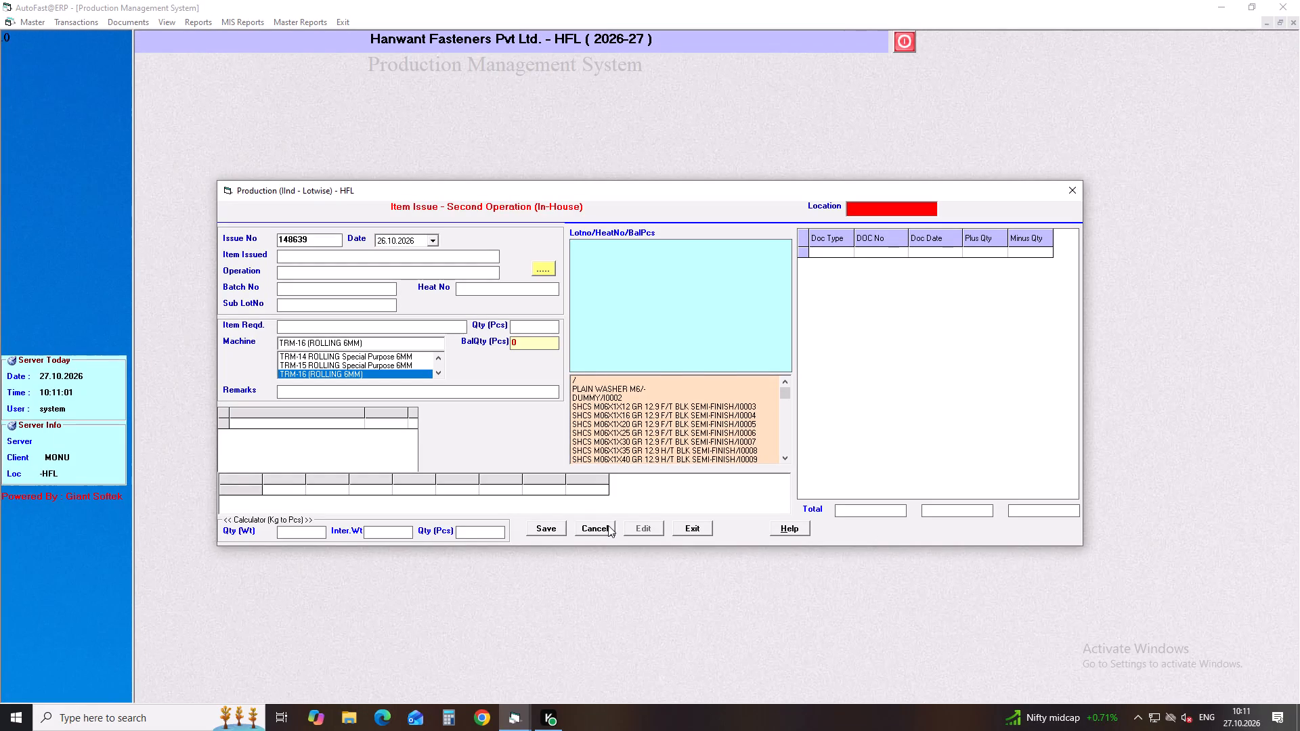
pyautogui.write('INTE')
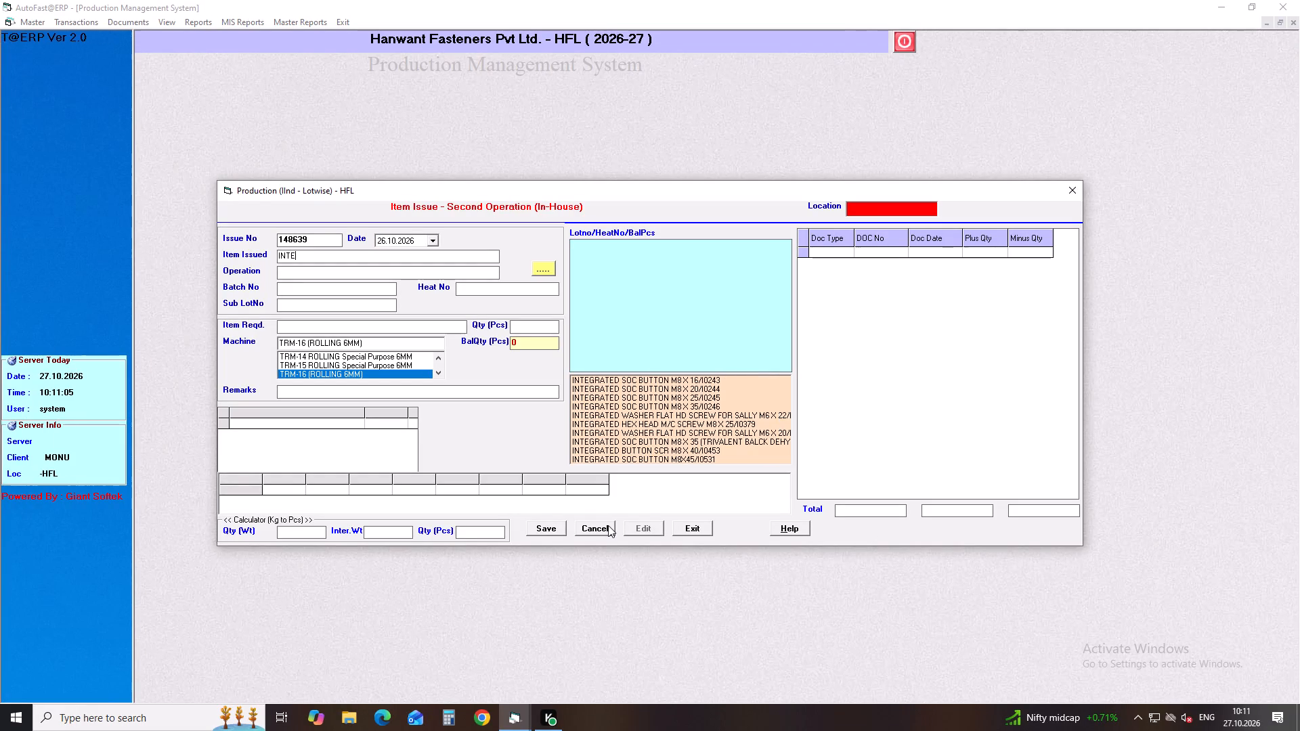
pyautogui.press('Down')
pyautogui.press('Down')
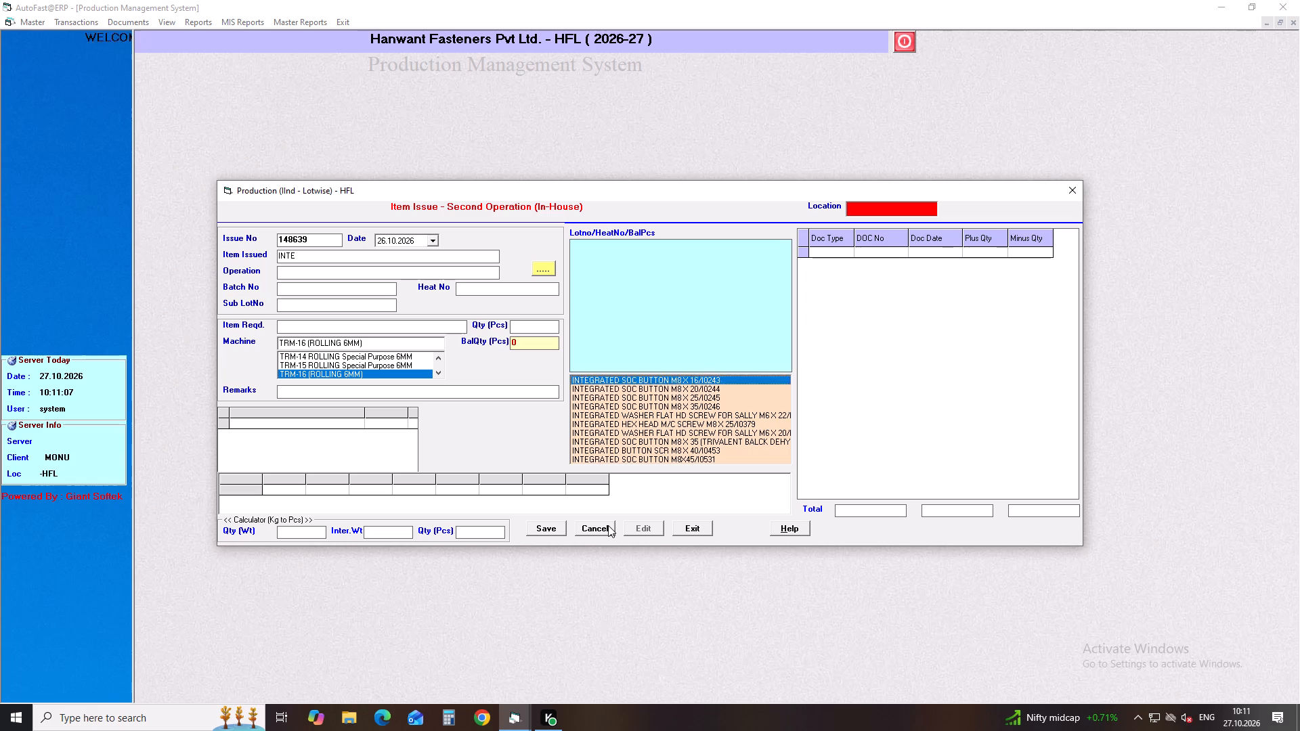
pyautogui.press('Down')
pyautogui.press('Down')
pyautogui.press('Down')
pyautogui.press('Down')
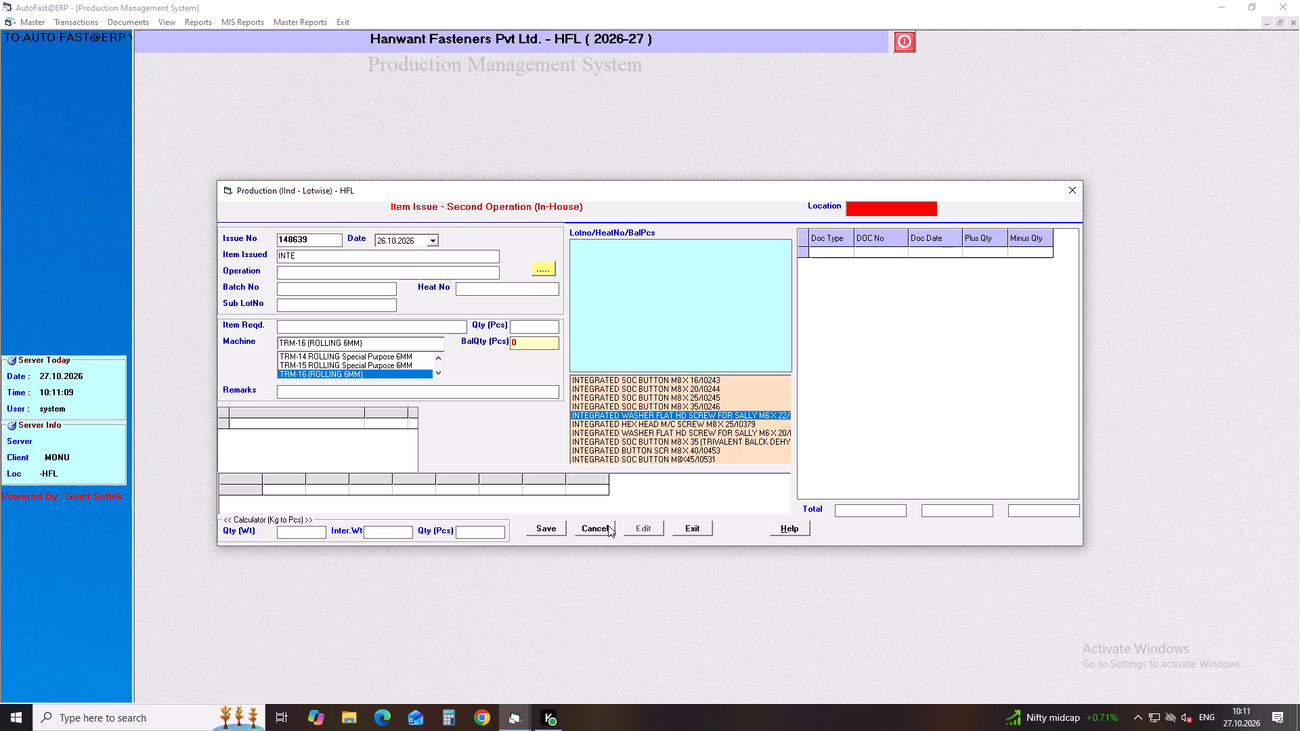
pyautogui.press('Return')
pyautogui.press('Return')
# Choose the WASHER + ROLLING operation for the INTEGRATED WASHER FLAT HD SCREW FOR SALLY M6 X 22 item.
pyautogui.press('Down')
pyautogui.press('Down')
pyautogui.press('Down')
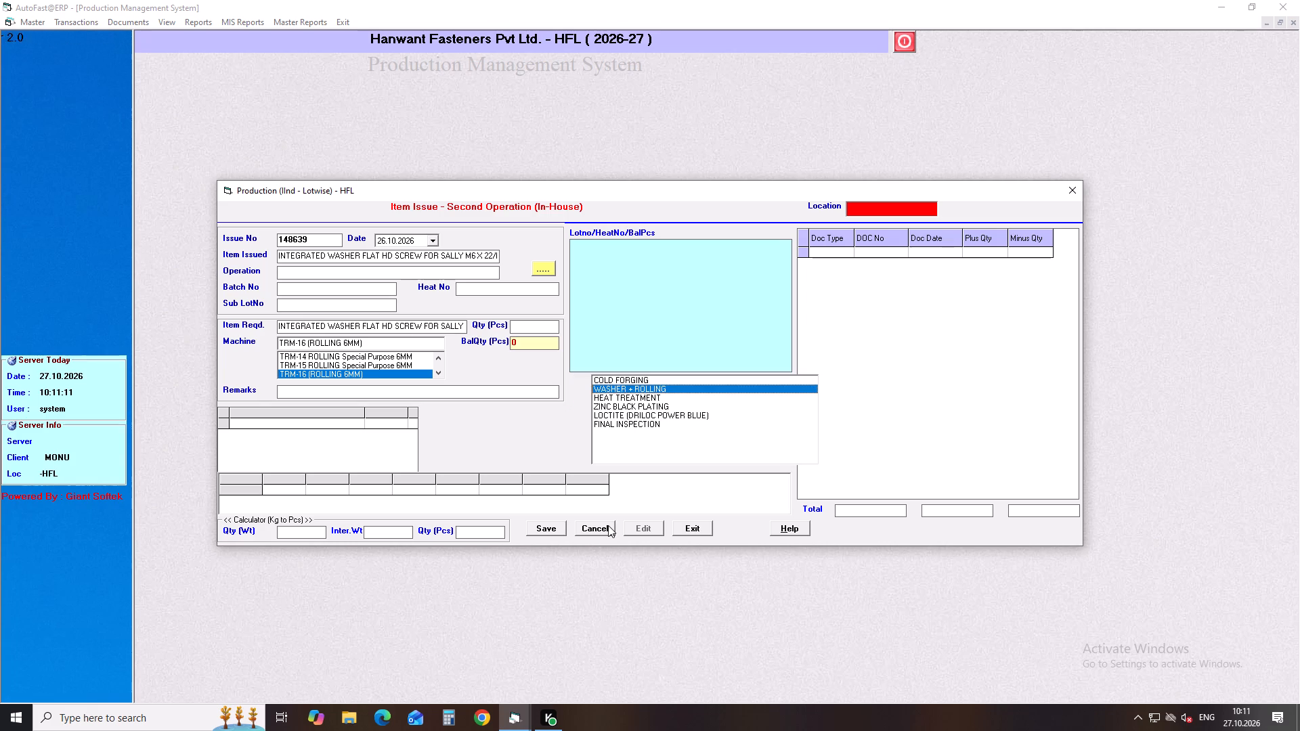
pyautogui.press('Return')
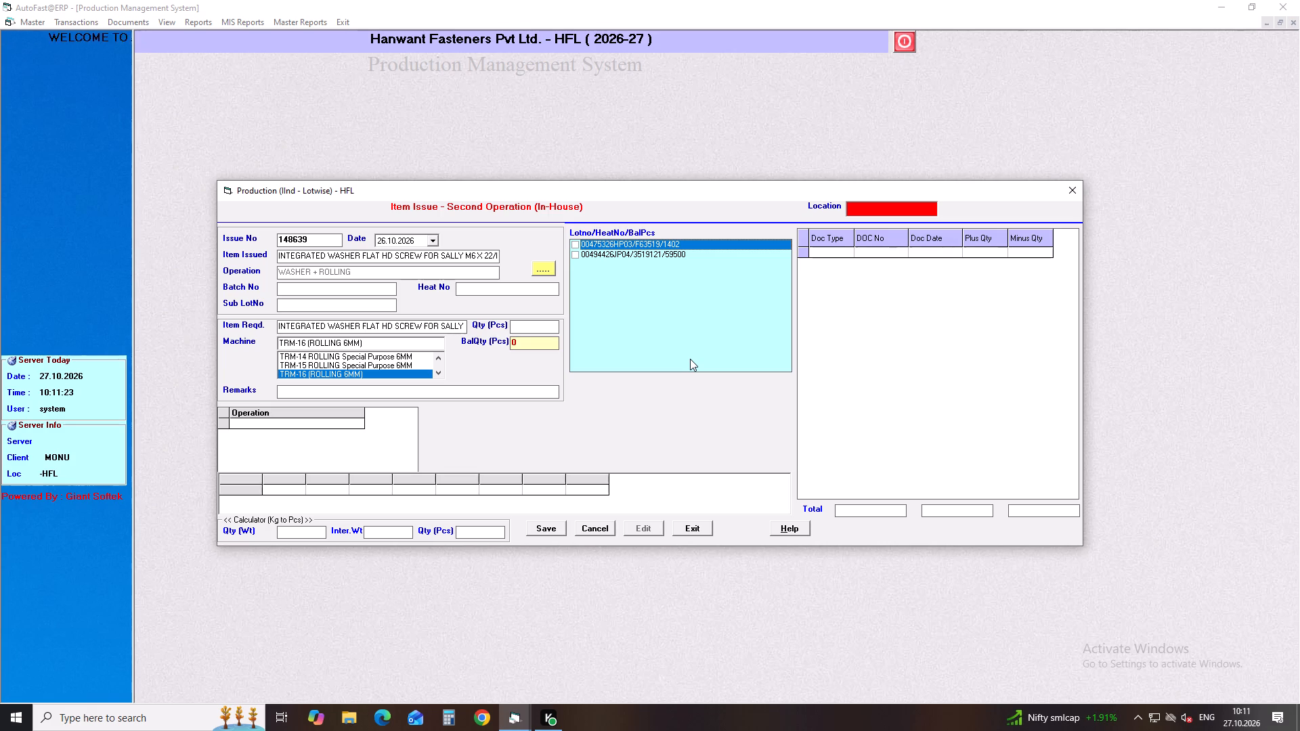
pyautogui.scroll(1, 731, 370)
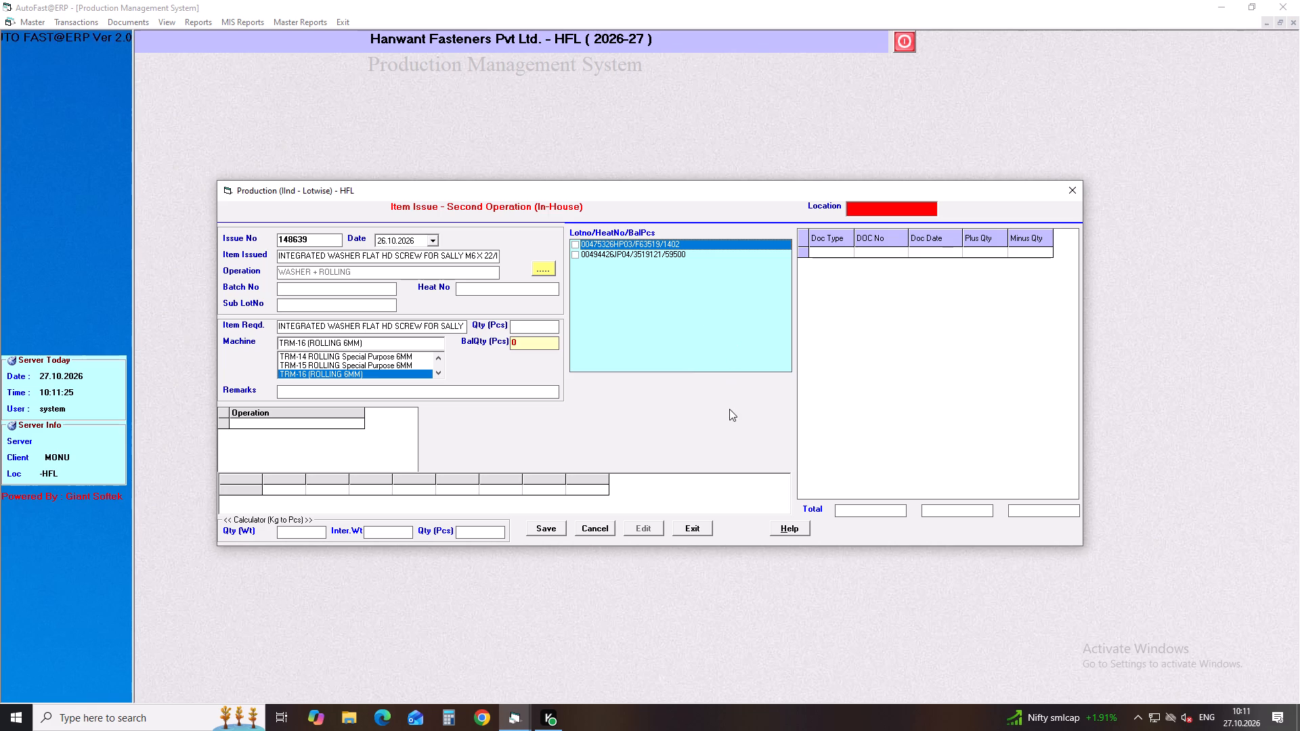
# Switch to Calculator and subtract the first lot's 1402 pcs from the 20210 pcs issue quantity.
pyautogui.click(460, 718)
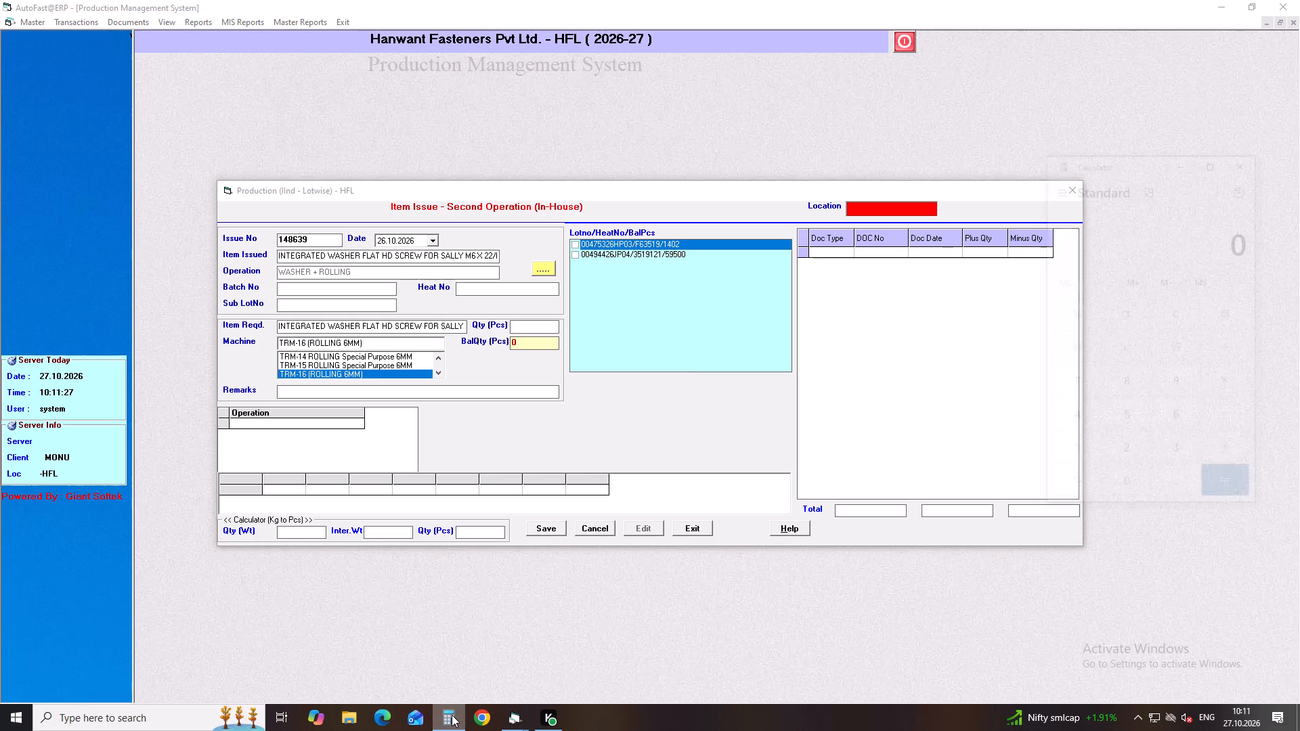
pyautogui.write('20210-')
pyautogui.write('102')
pyautogui.press('BackSpace')
pyautogui.press('BackSpace')
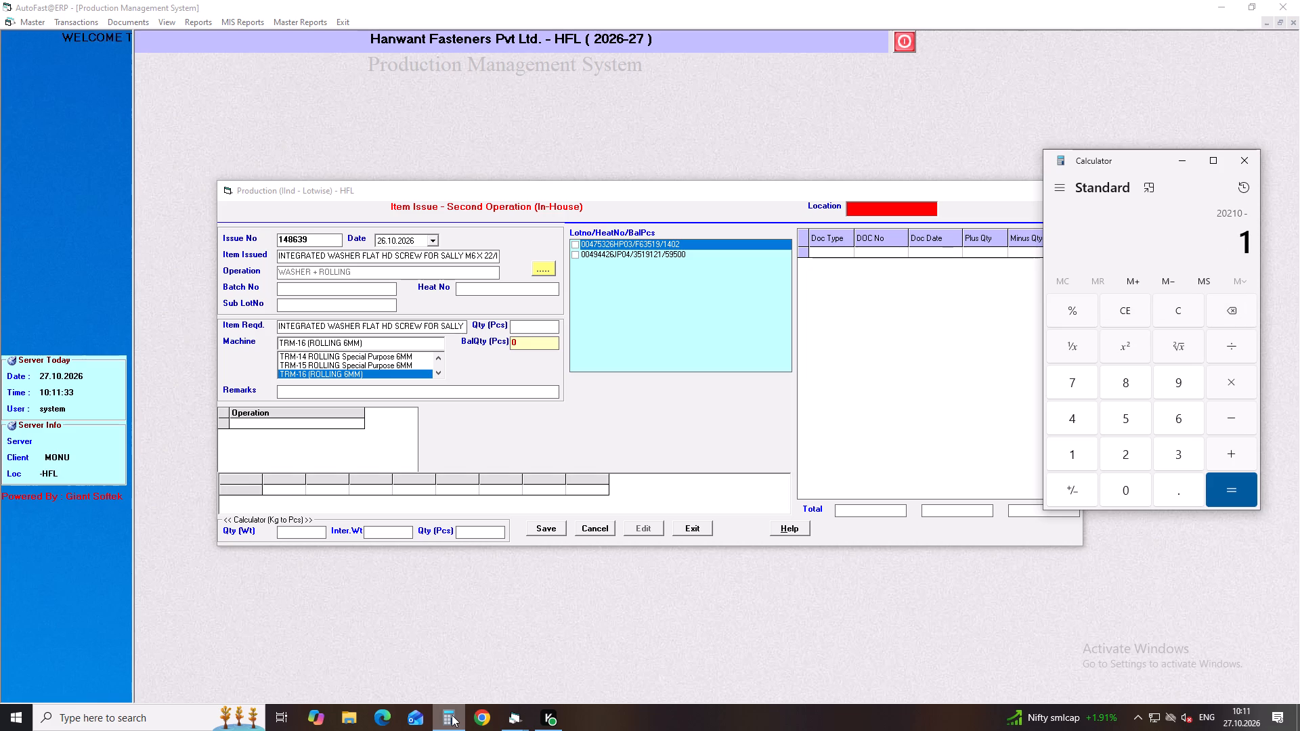
pyautogui.write('402')
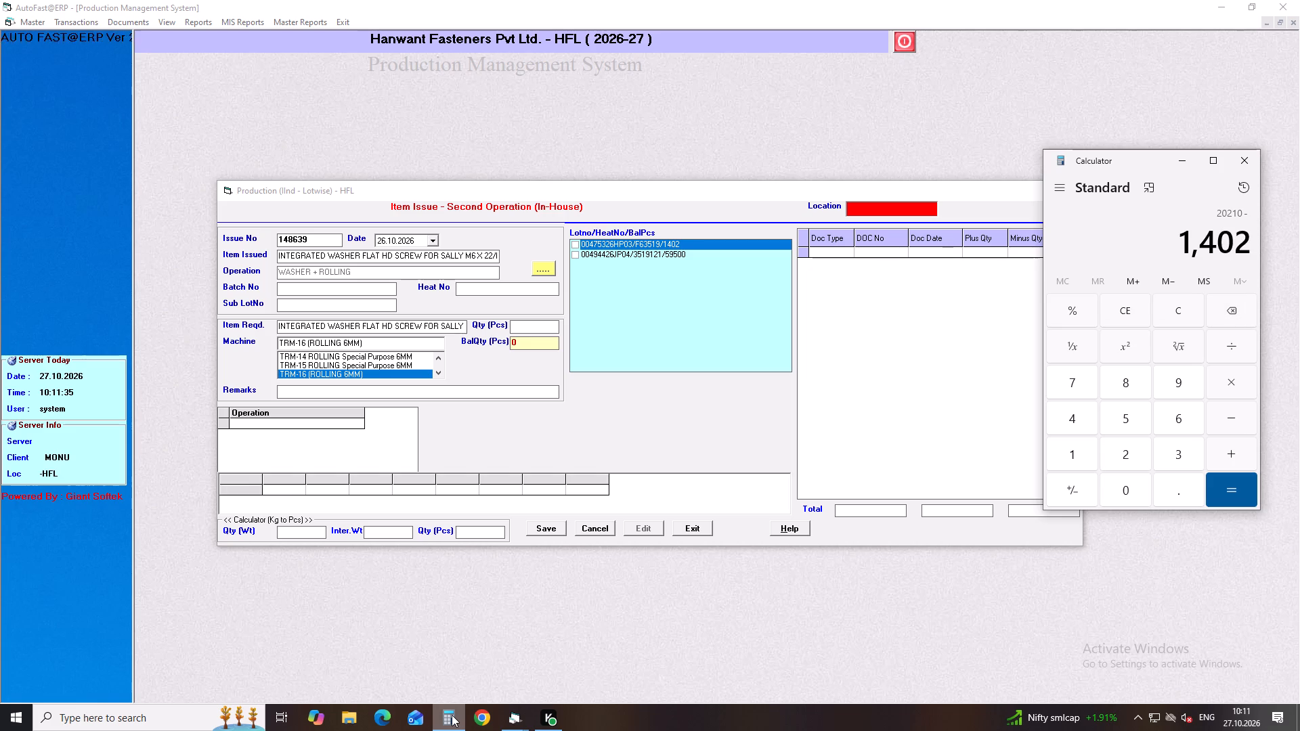
pyautogui.press('Return')
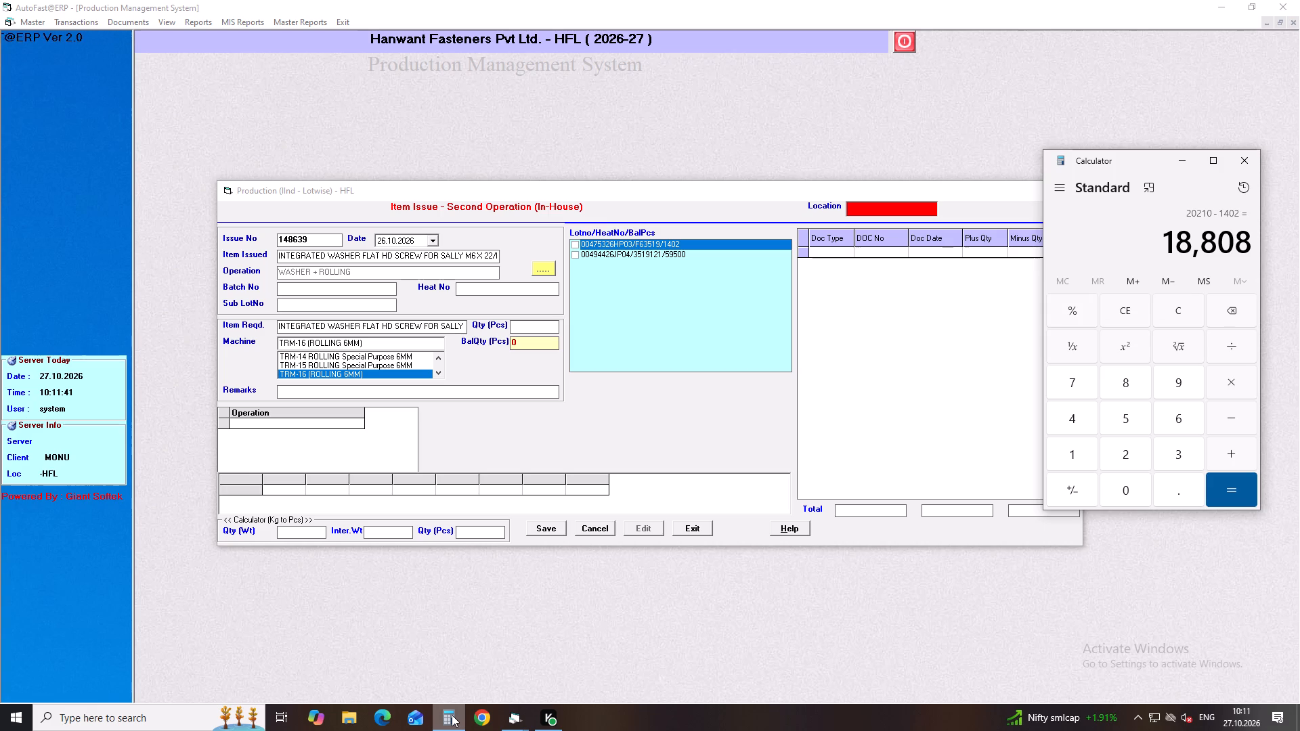
# Close Calculator, issue the full 1402 pcs of lot 00475326HP03 on machine TRM-17 (ROLLING 1/2") and save the entry.
pyautogui.click(1249, 160)
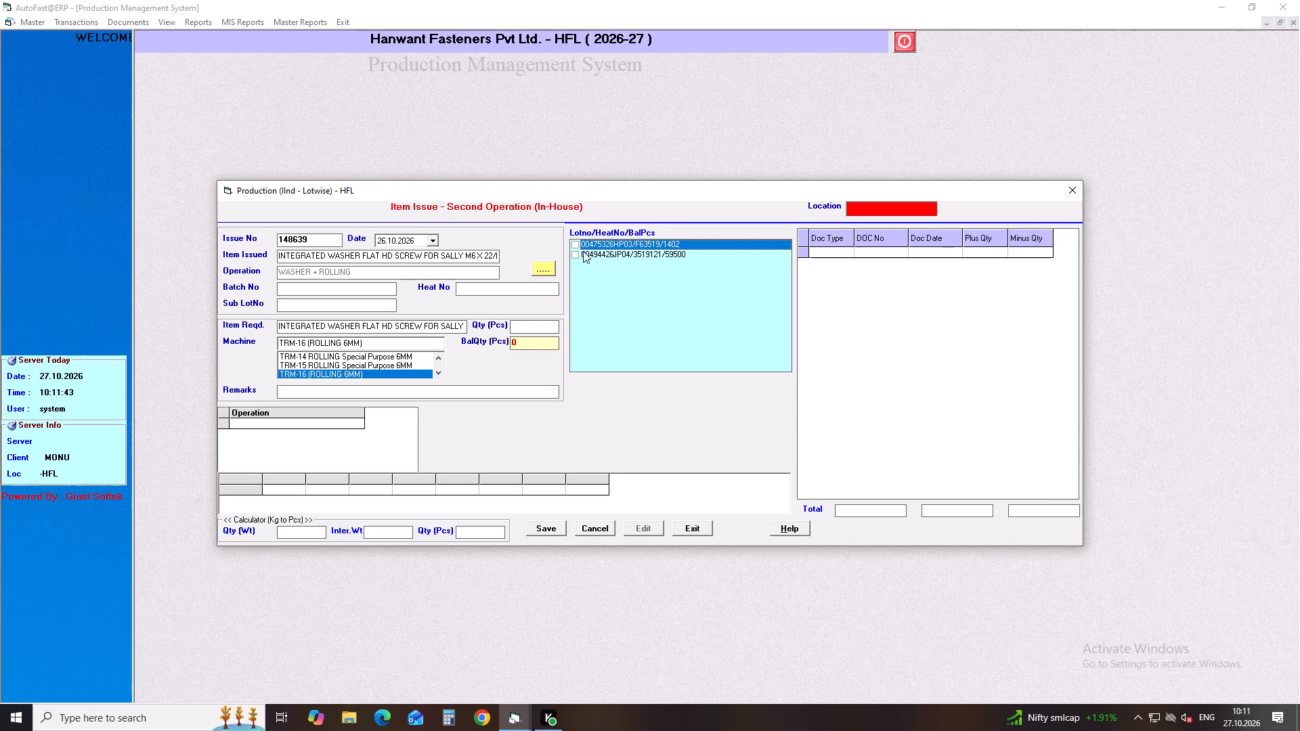
pyautogui.click(578, 246)
pyautogui.click(546, 328)
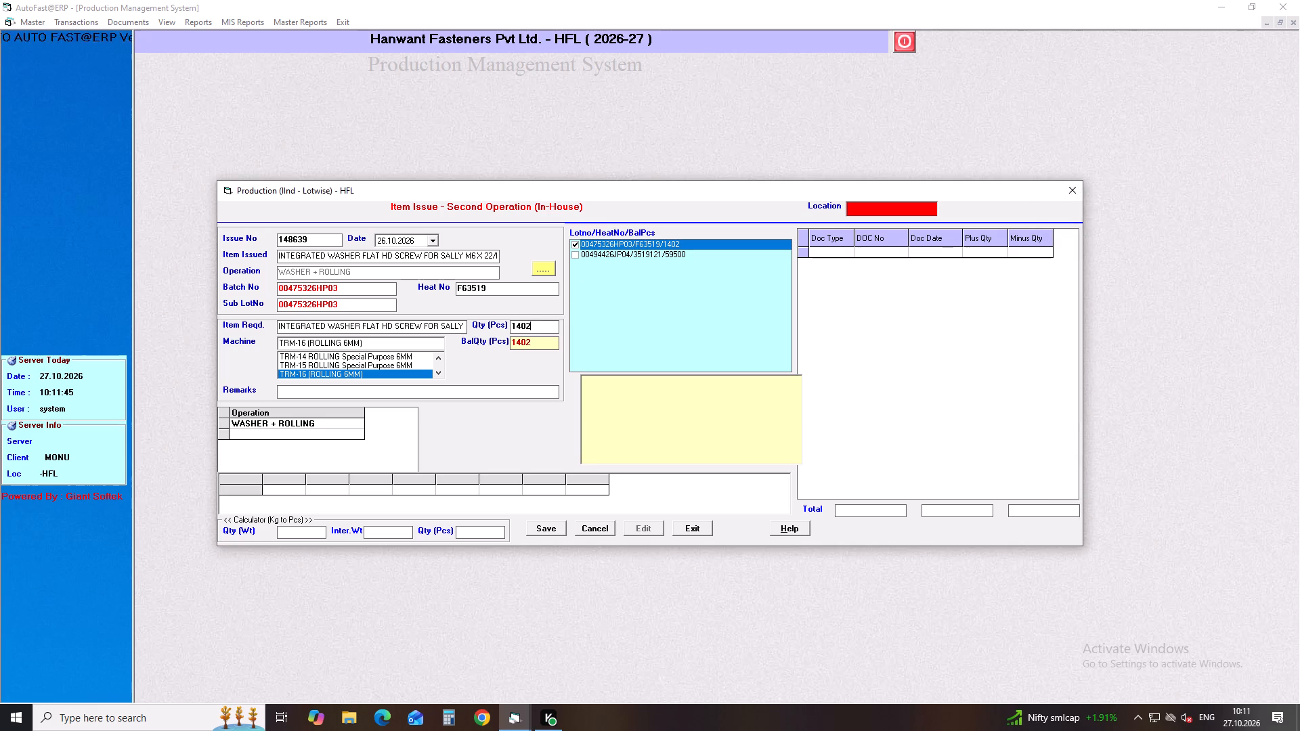
pyautogui.press('Return')
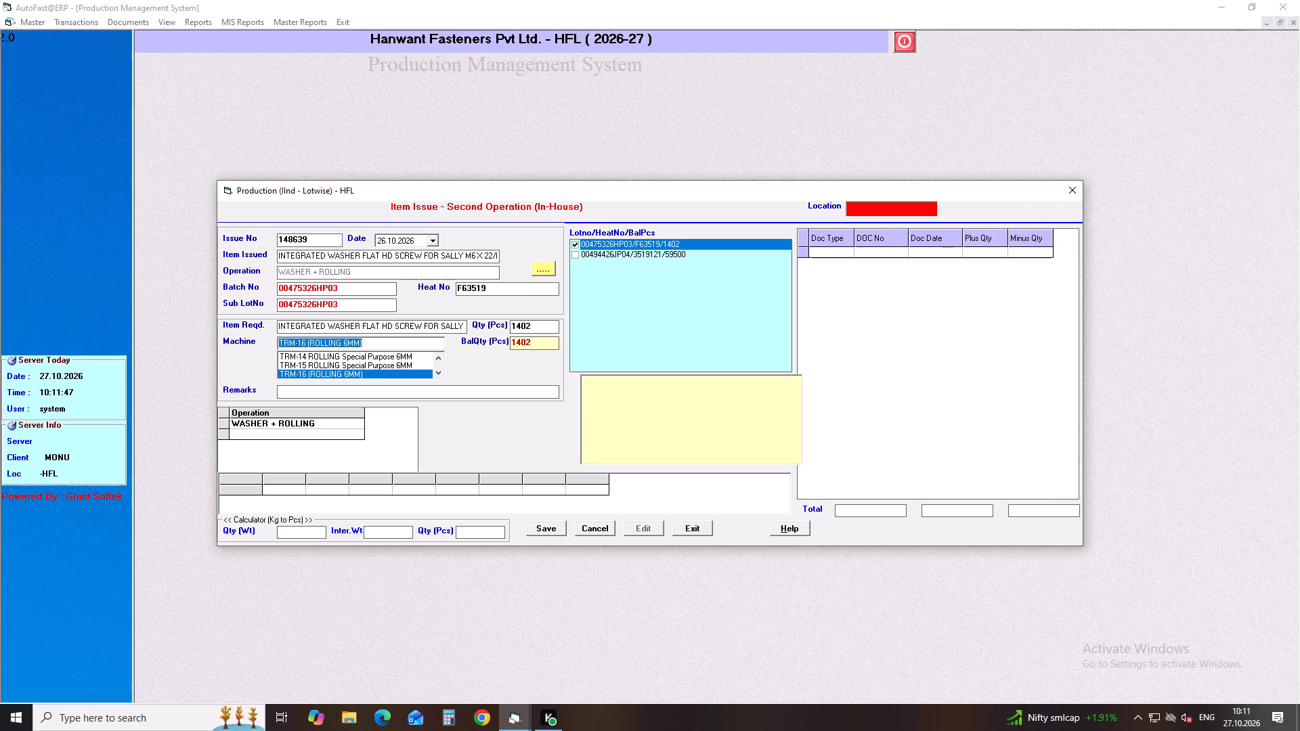
pyautogui.press('Down')
pyautogui.press('Return')
pyautogui.press('Return')
pyautogui.press('Return')
# Start another issue entry dated 26.10.2026 for the item INTEGRATED WASHER FLAT HD SCREW FOR SALLY M6 X 22.
pyautogui.press('Return')
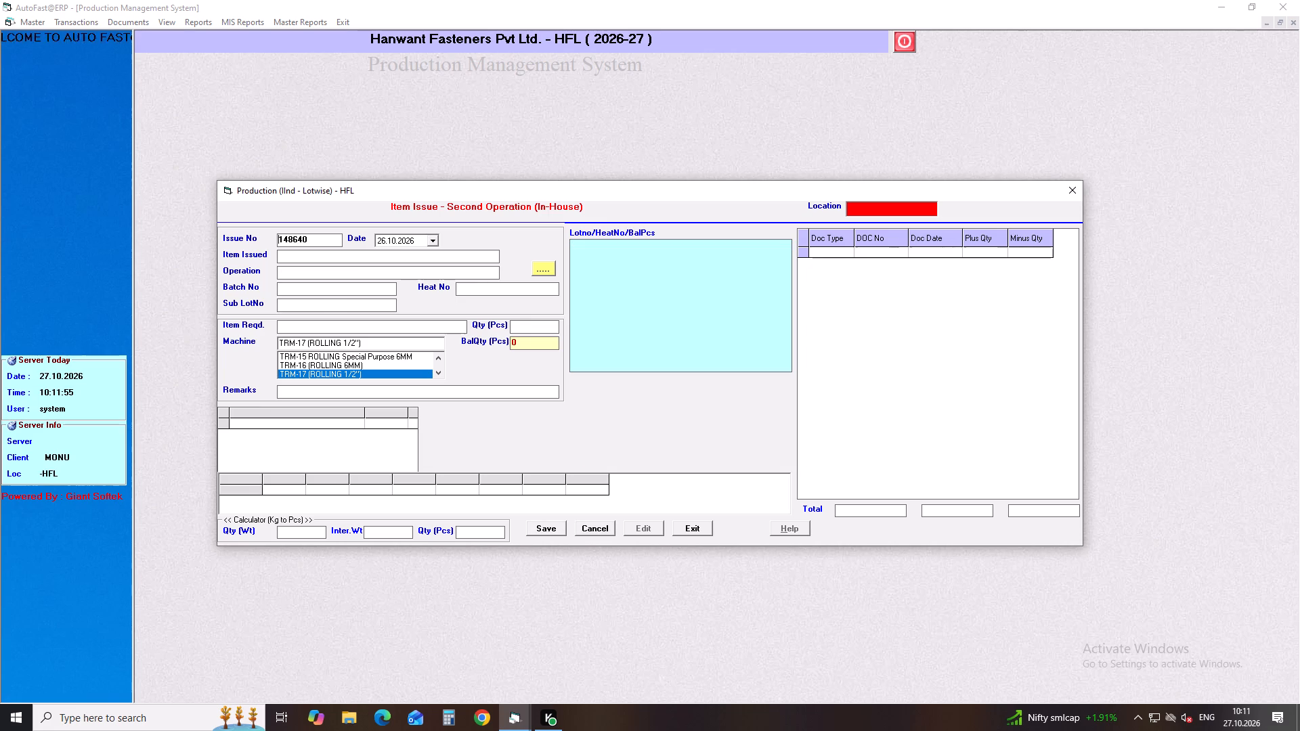
pyautogui.press('Return')
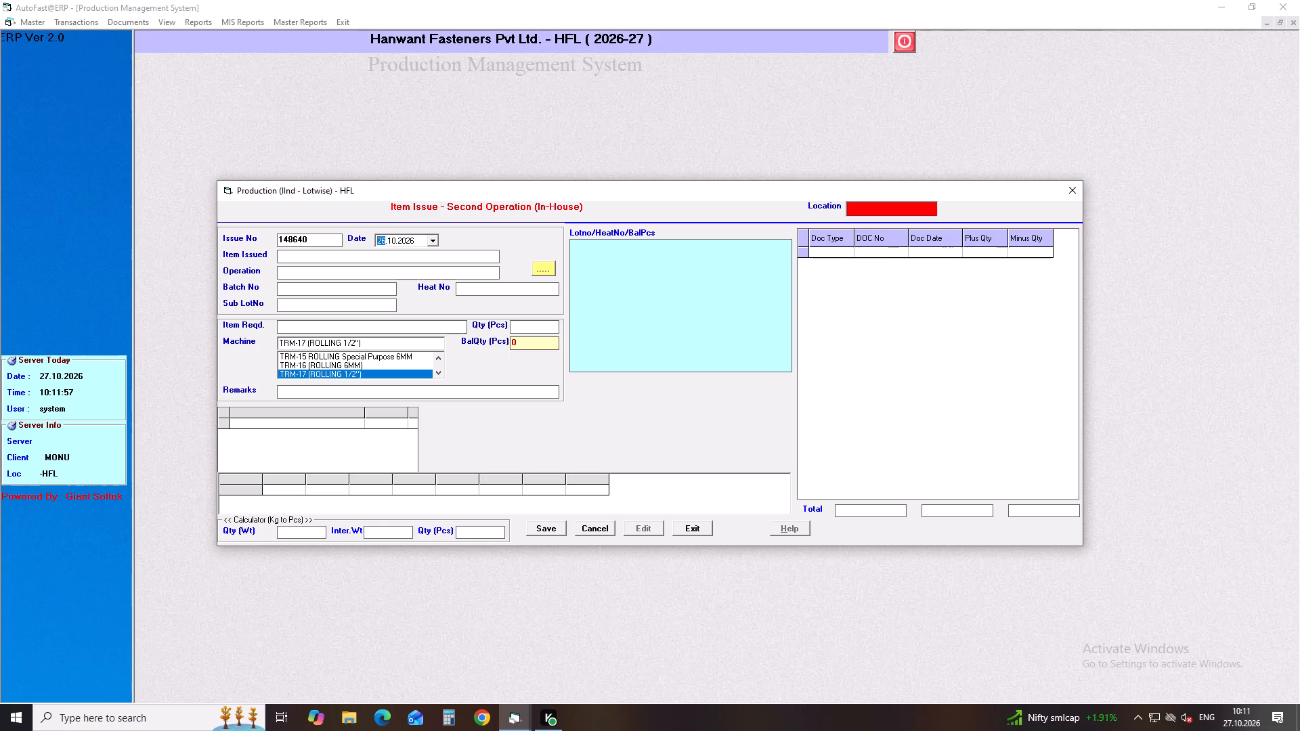
pyautogui.press('Return')
pyautogui.write('INTE')
pyautogui.press('Down')
pyautogui.press('Down')
pyautogui.press('Down')
pyautogui.press('Down')
pyautogui.press('Down')
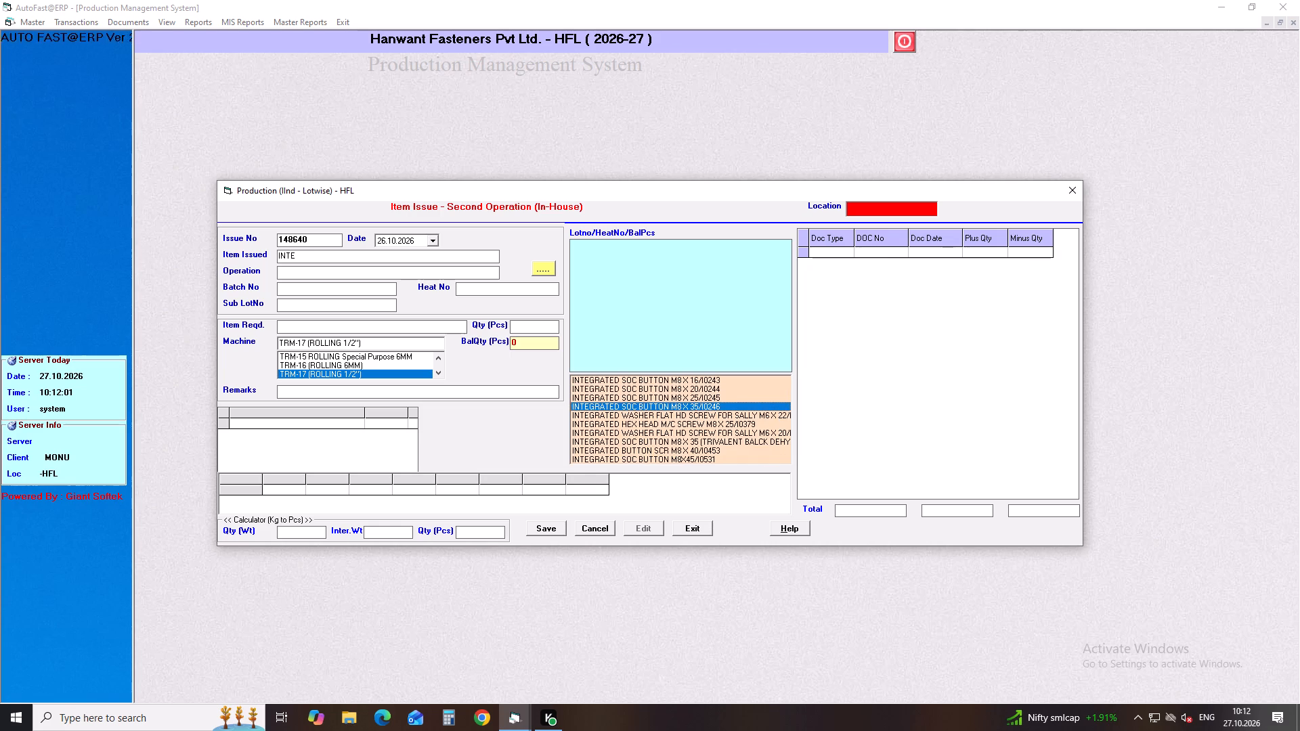
pyautogui.press('Down')
pyautogui.press('Return')
pyautogui.press('Return')
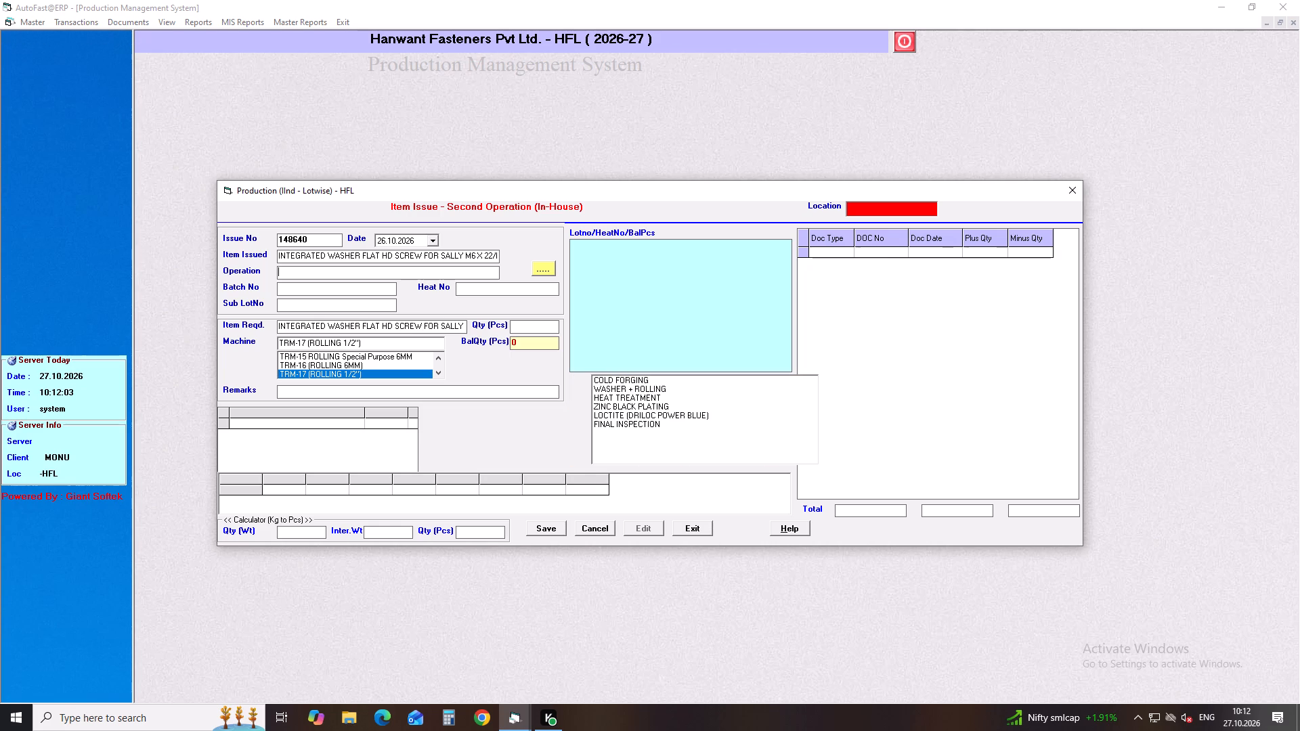
# Choose the WASHER + ROLLING operation for the second INTEGRATED WASHER FLAT HD SCREW FOR SALLY M6 X 22 entry.
pyautogui.press('Down')
pyautogui.press('Down')
pyautogui.press('Down')
pyautogui.press('Return')
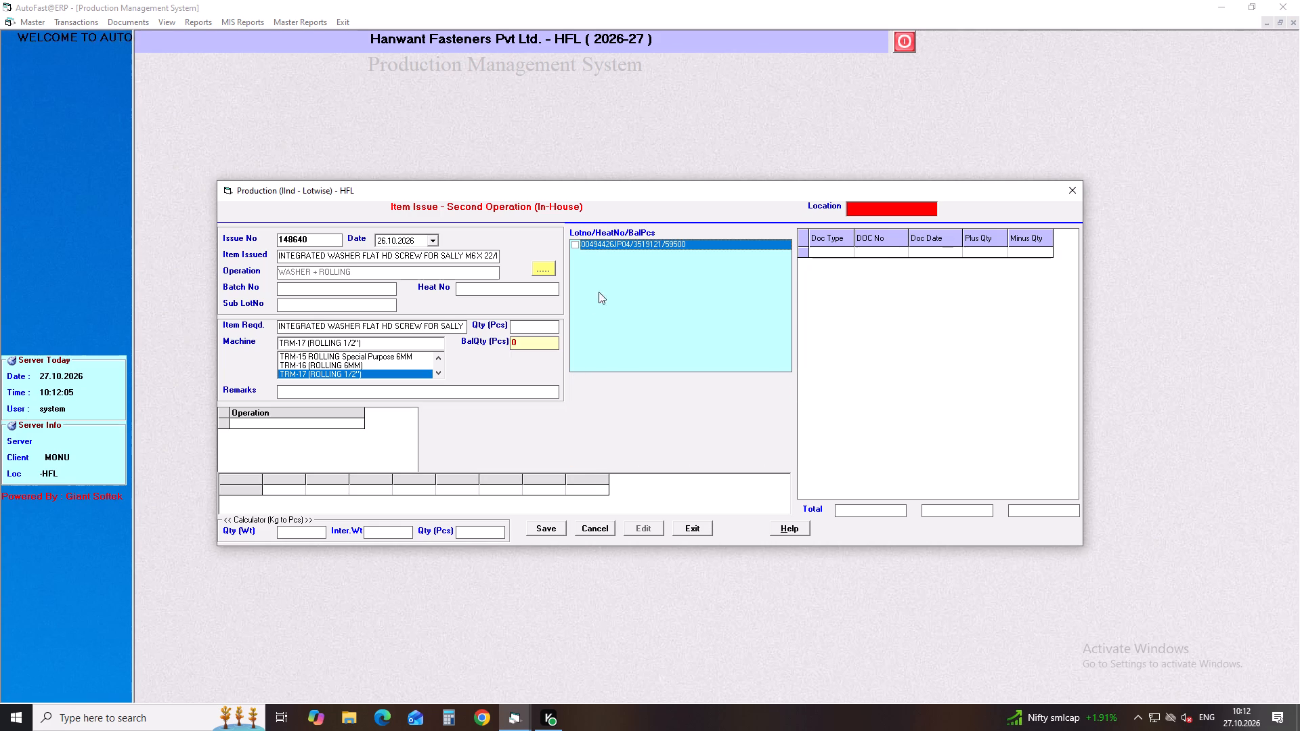
# Issue 18808 pcs from lot 00494426JP04, assign machine TRM-18 (ROLLING 12.7 MM) and save the entry.
pyautogui.click(578, 244)
pyautogui.moveTo(550, 332); pyautogui.dragTo(466, 330)
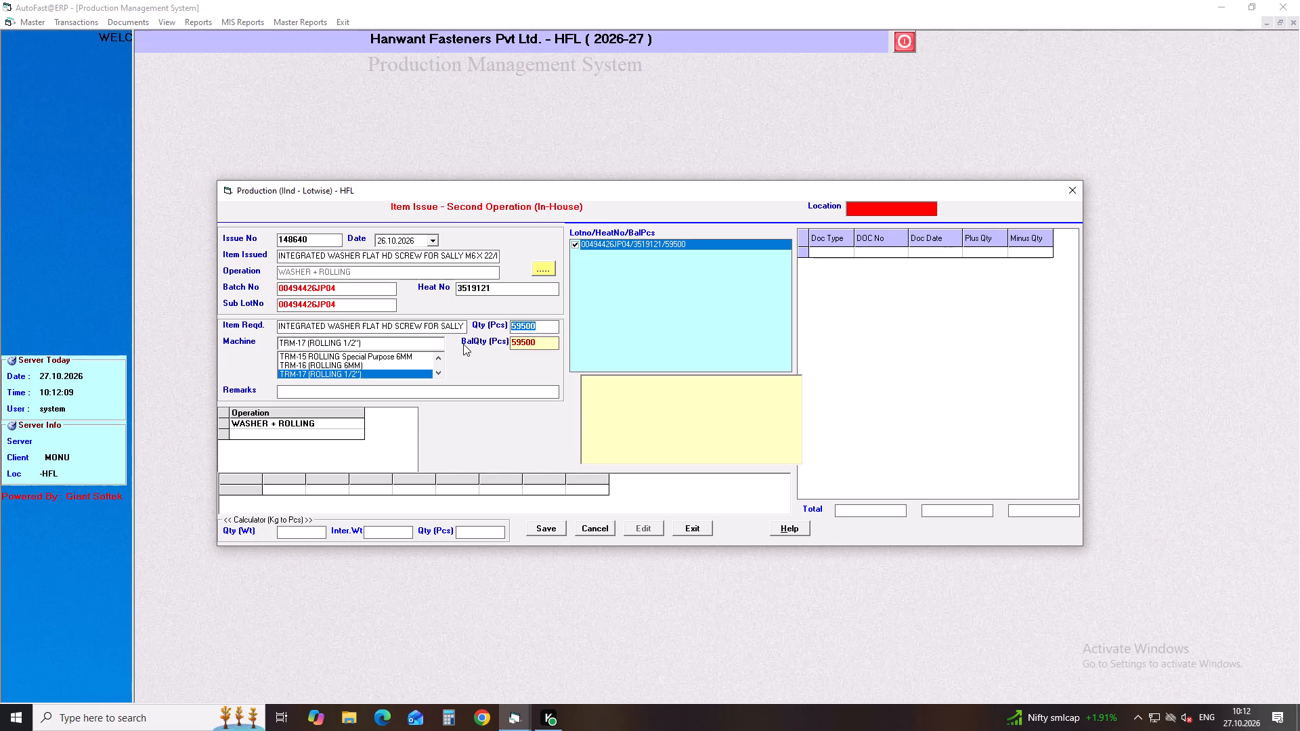
pyautogui.write('18808')
pyautogui.press('Return')
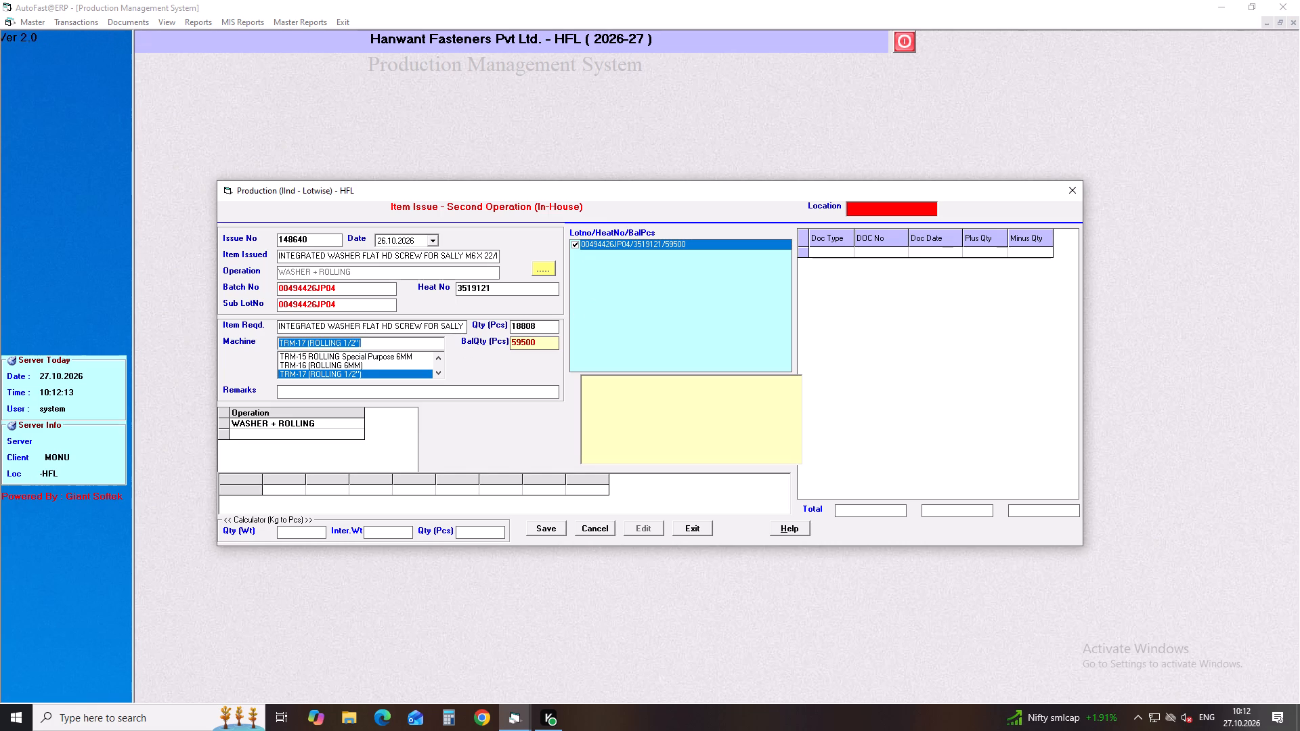
pyautogui.press('Down')
pyautogui.press('Return')
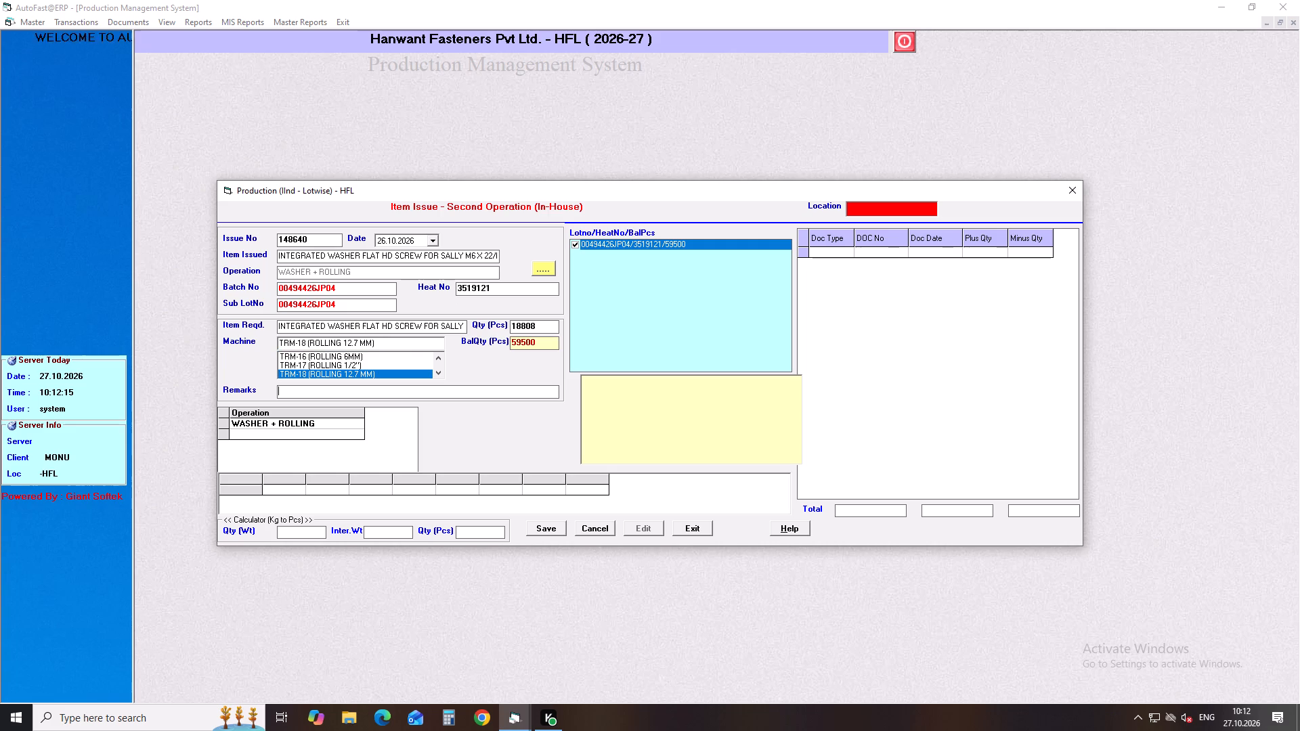
pyautogui.press('Return')
pyautogui.press('Return')
# Start a new issue entry dated 26.10.2026 for the item SHCS M10X1.5X120 GR 12.9 H/T BLK SEMI-FINISH.
pyautogui.press('Return')
pyautogui.press('Return')
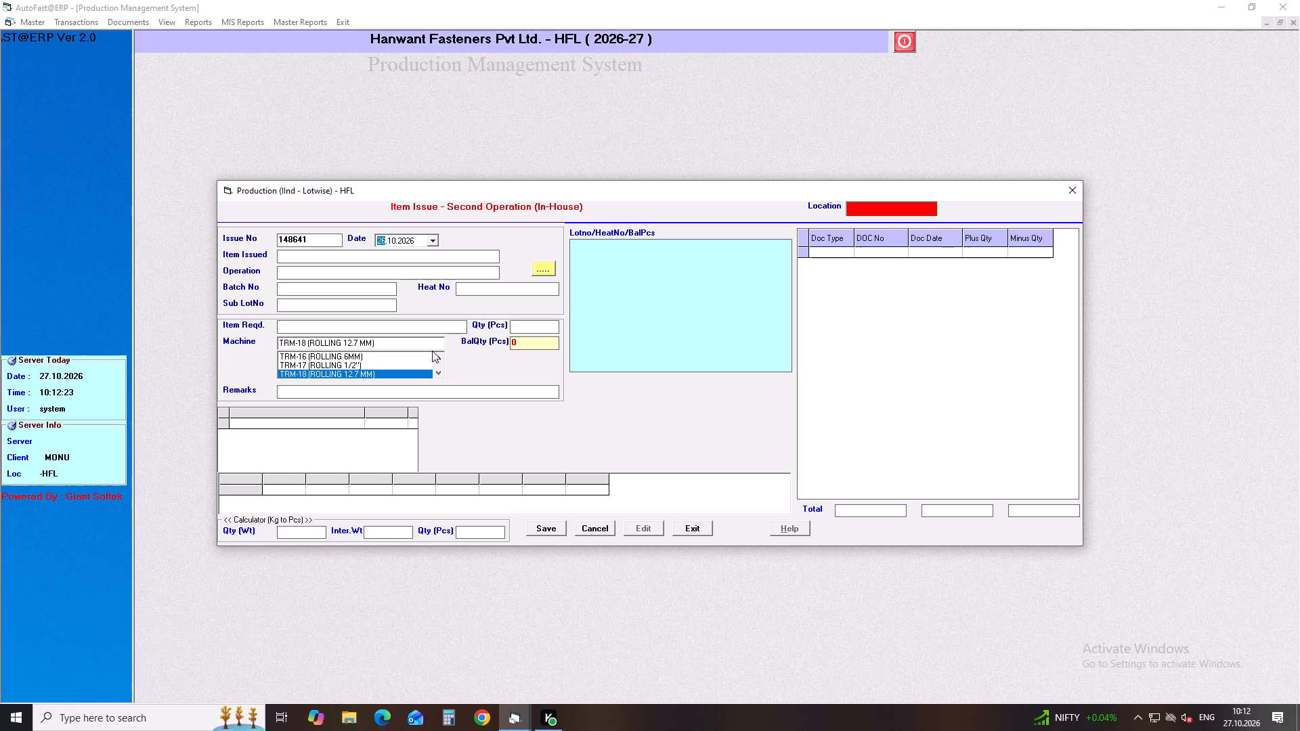
pyautogui.press('Return')
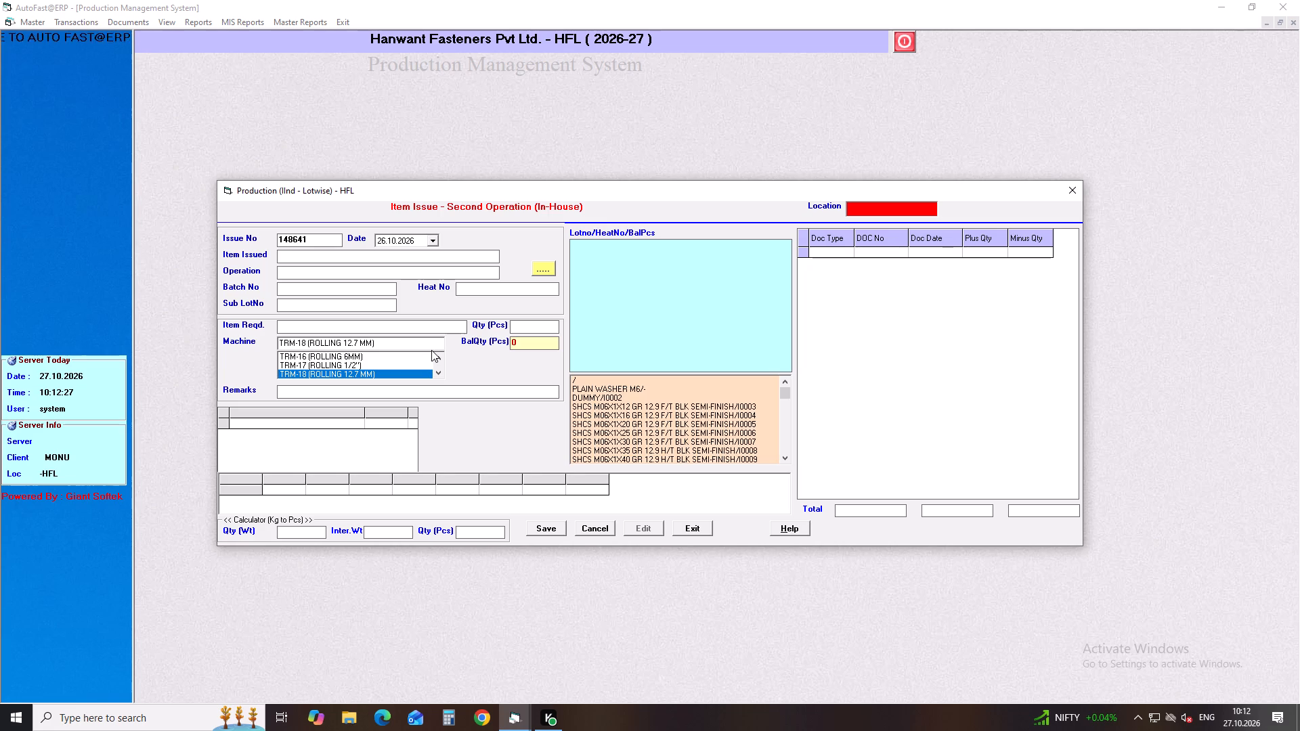
pyautogui.write('SHCS')
pyautogui.press('space')
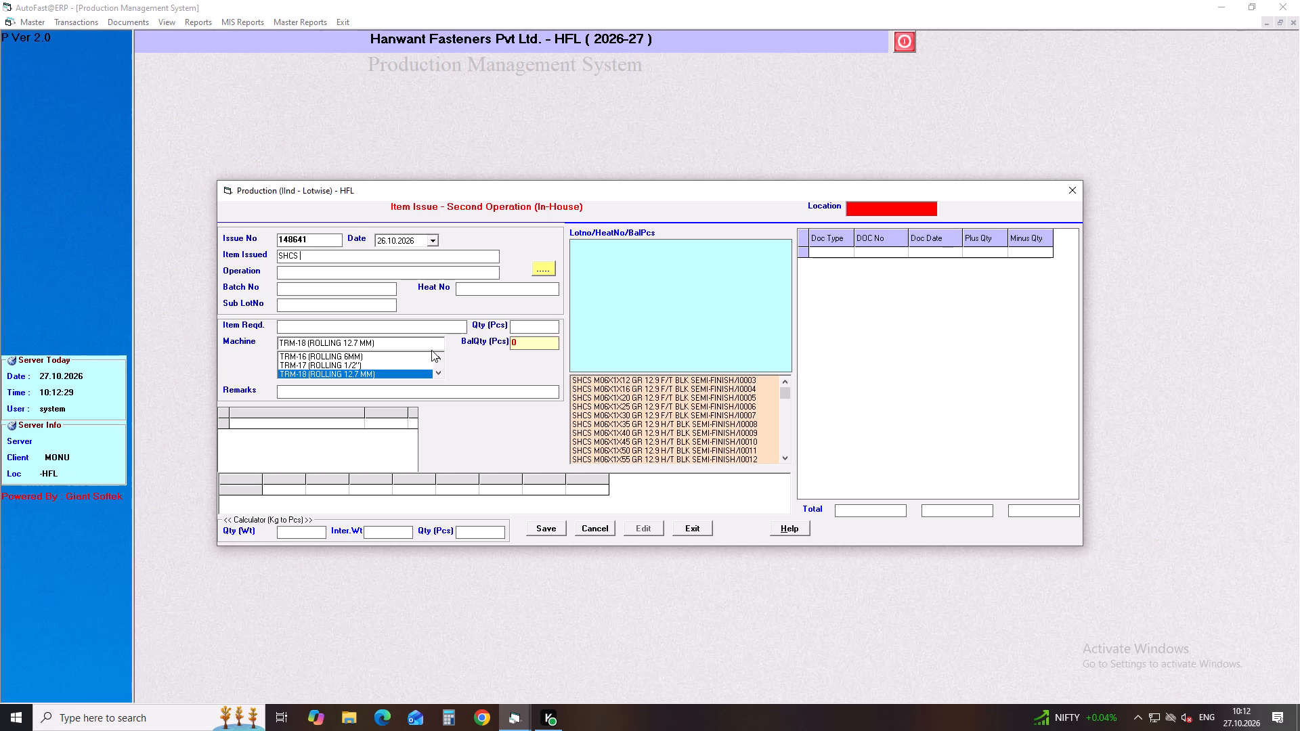
pyautogui.write('M10')
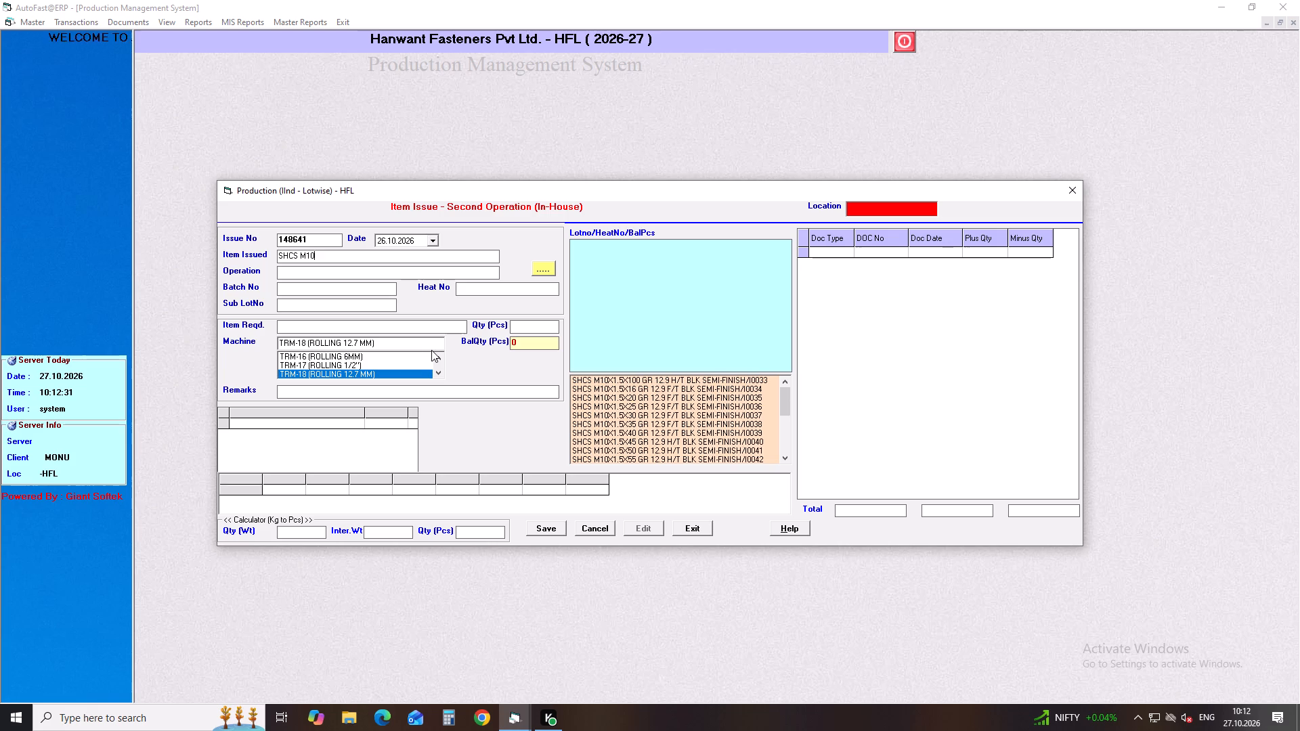
pyautogui.press('Down')
pyautogui.press('Down')
pyautogui.press('Down')
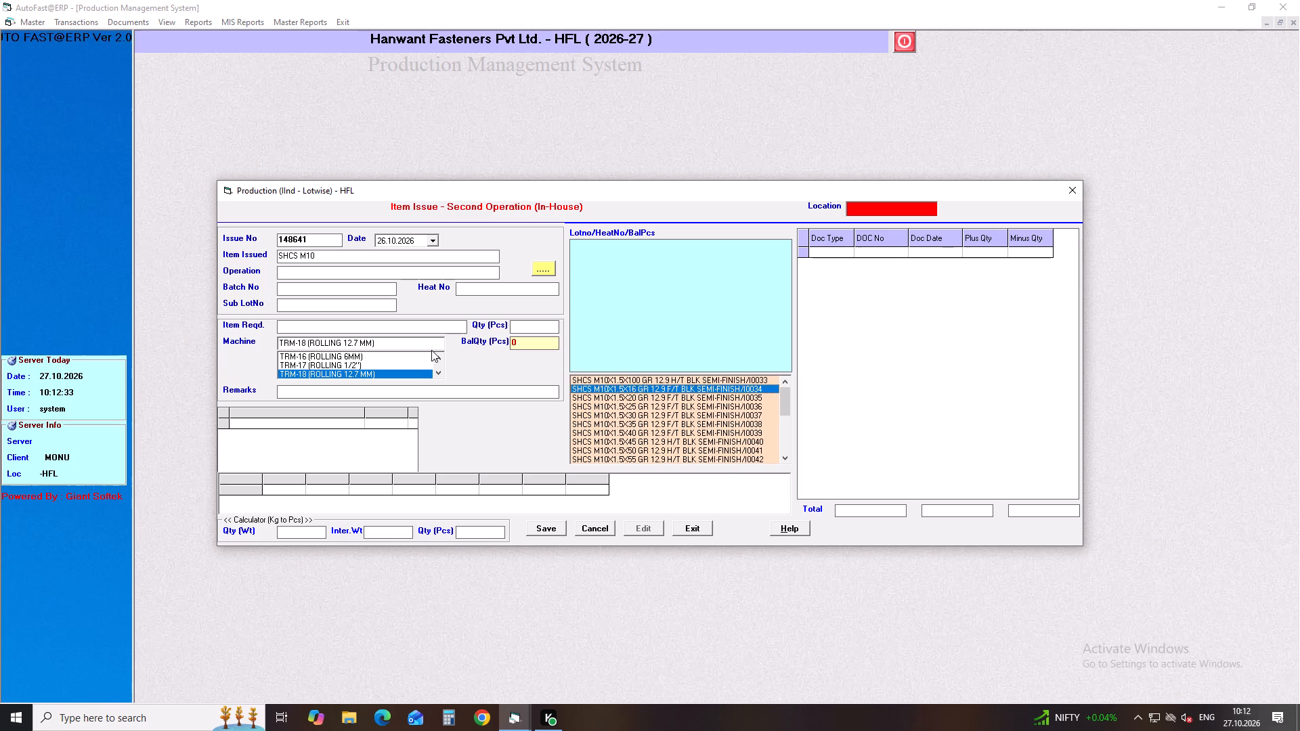
pyautogui.press('Down')
pyautogui.press('Down')
pyautogui.press('Down')
pyautogui.press('Down')
pyautogui.press('Down')
pyautogui.press('Down')
pyautogui.press('Down')
pyautogui.press('Down')
pyautogui.press('Down')
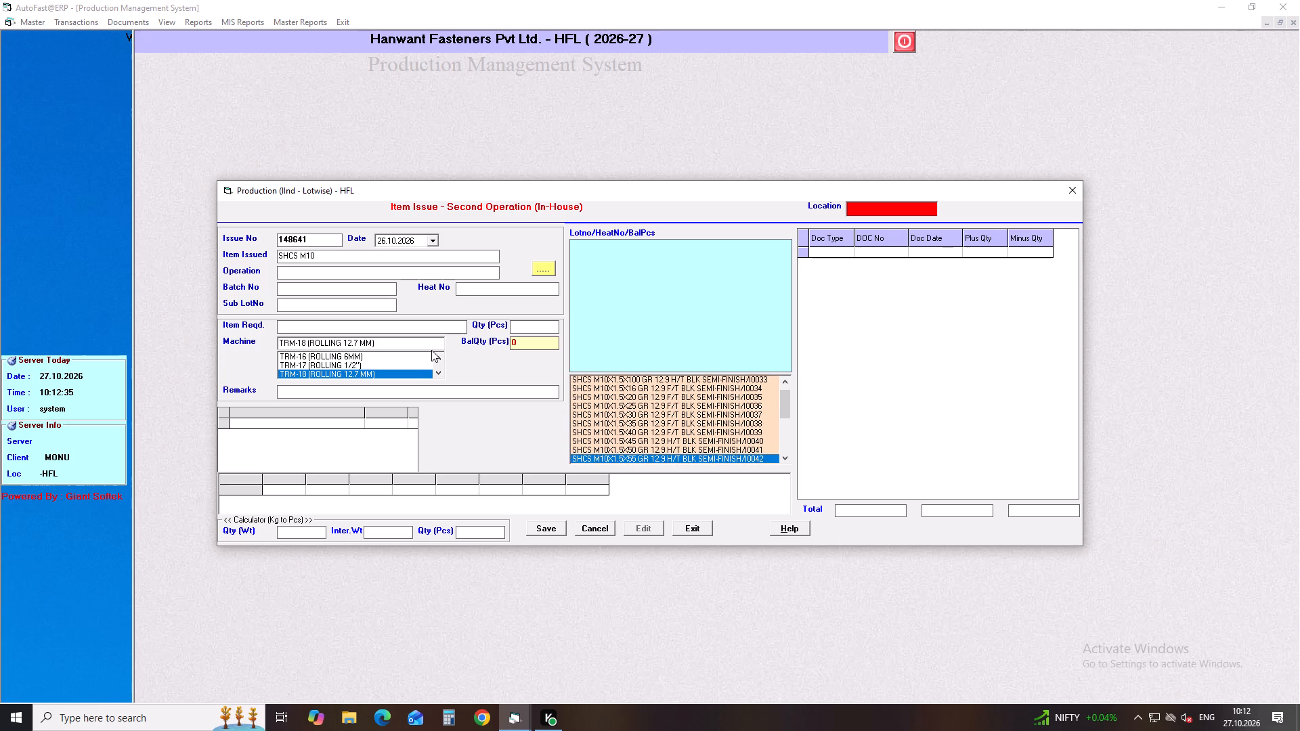
pyautogui.press('Down')
pyautogui.press('Down')
pyautogui.press('Down')
pyautogui.press('Down')
pyautogui.press('Down')
pyautogui.press('Down')
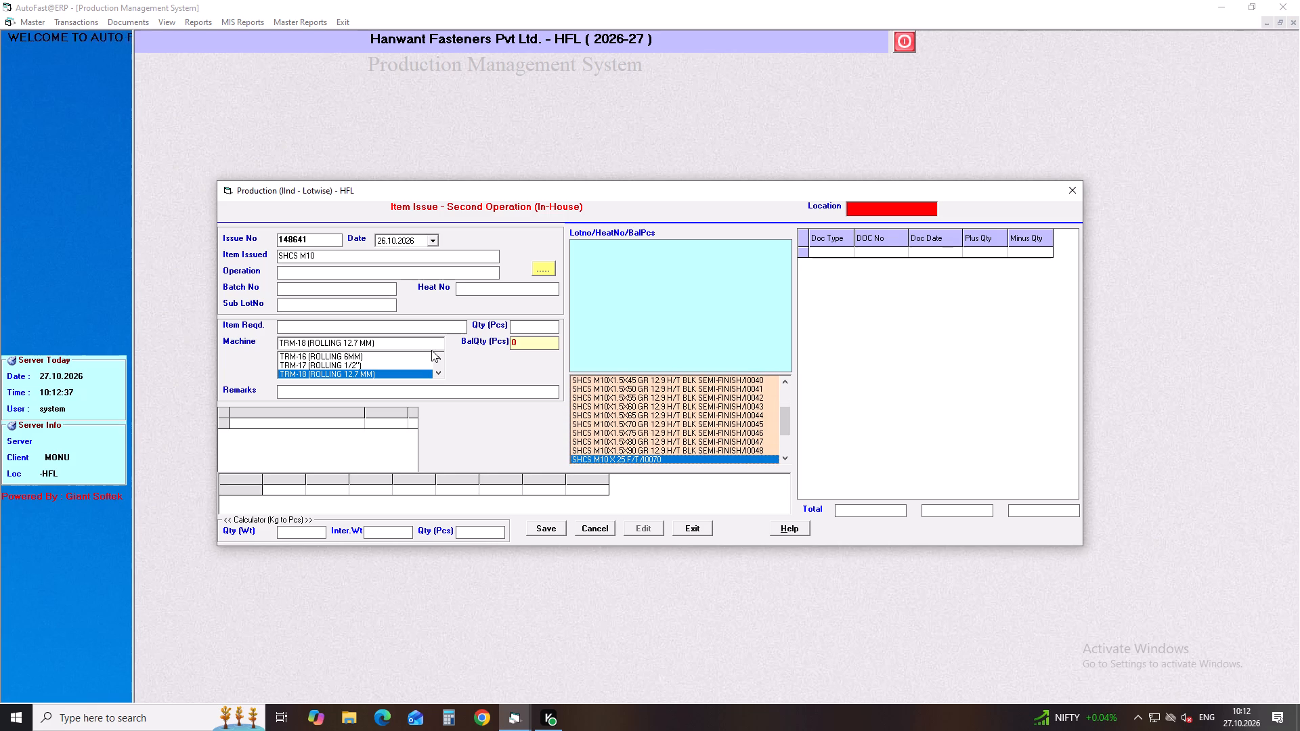
pyautogui.press('Down')
pyautogui.press('Down')
pyautogui.press('Down')
pyautogui.press('Down')
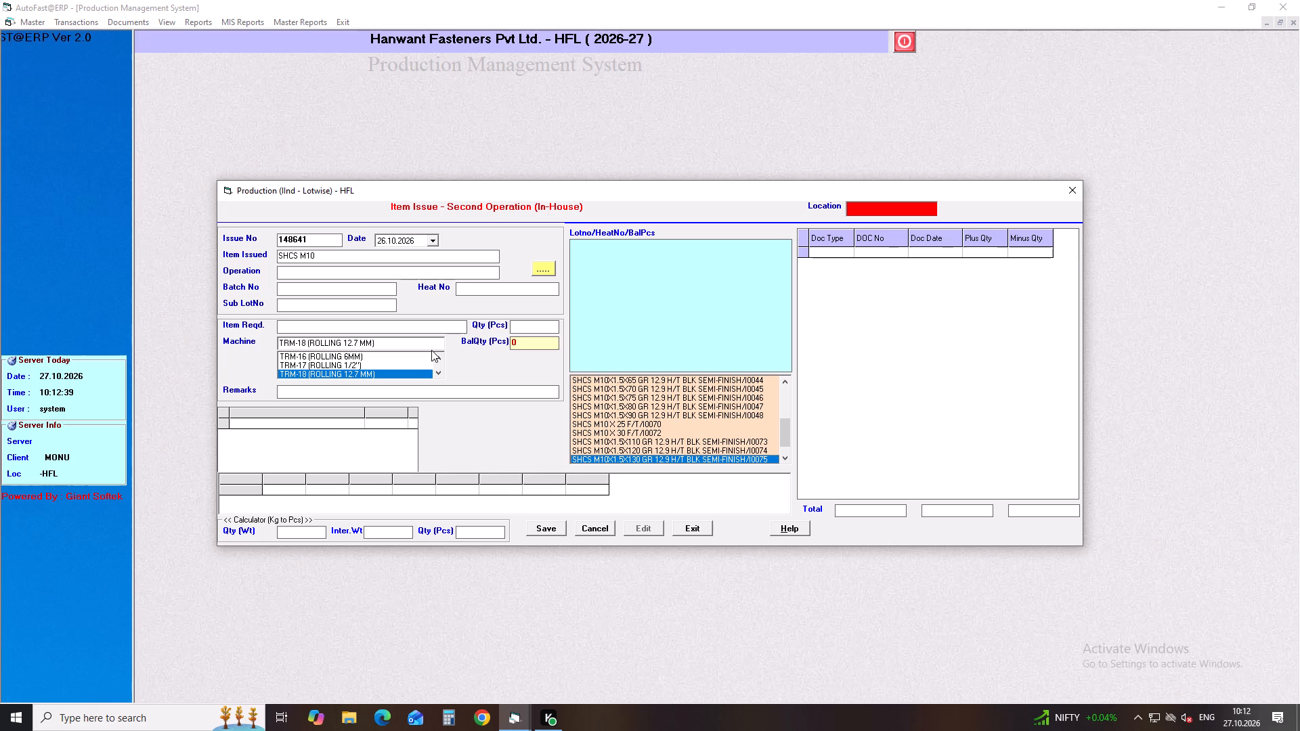
pyautogui.press('Up')
pyautogui.press('Return')
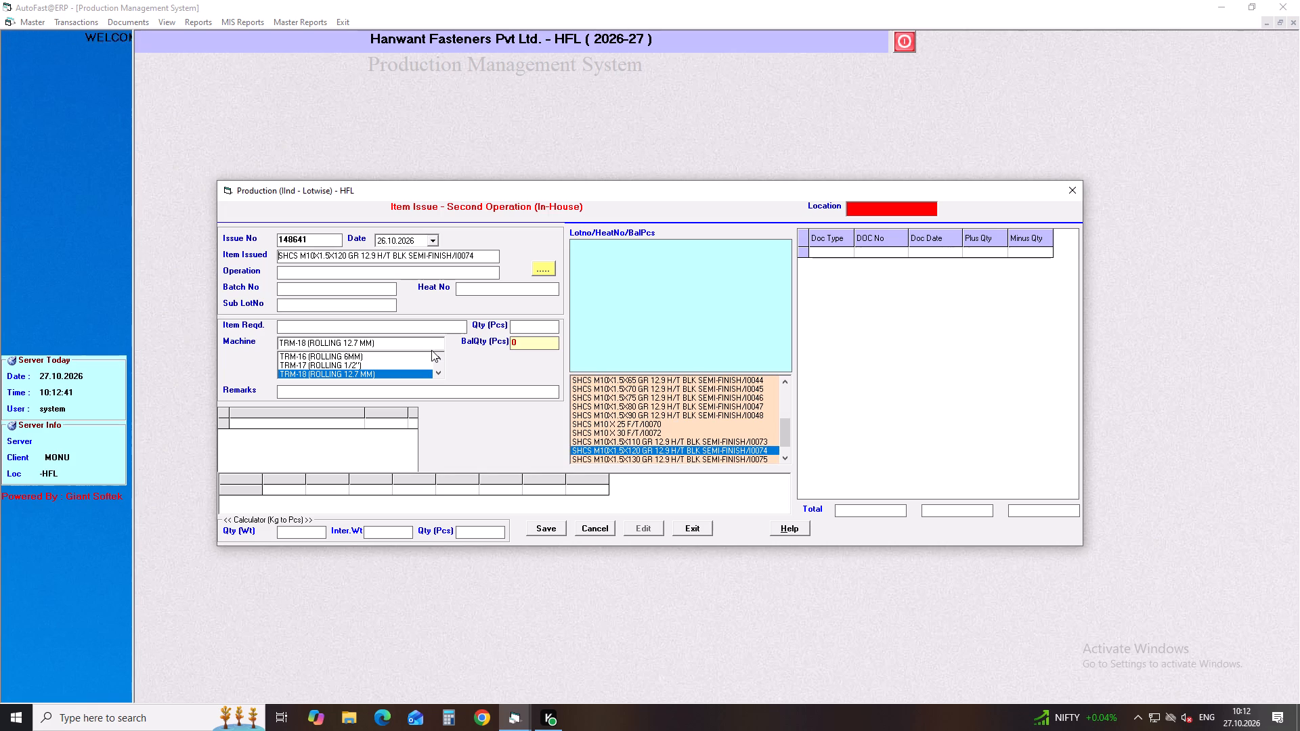
pyautogui.press('Return')
# Choose the ROLLING operation for the SHCS M10X1.5X120 GR 12.9 H/T BLK SEMI-FINISH item.
pyautogui.press('Down')
pyautogui.press('Down')
pyautogui.press('Down')
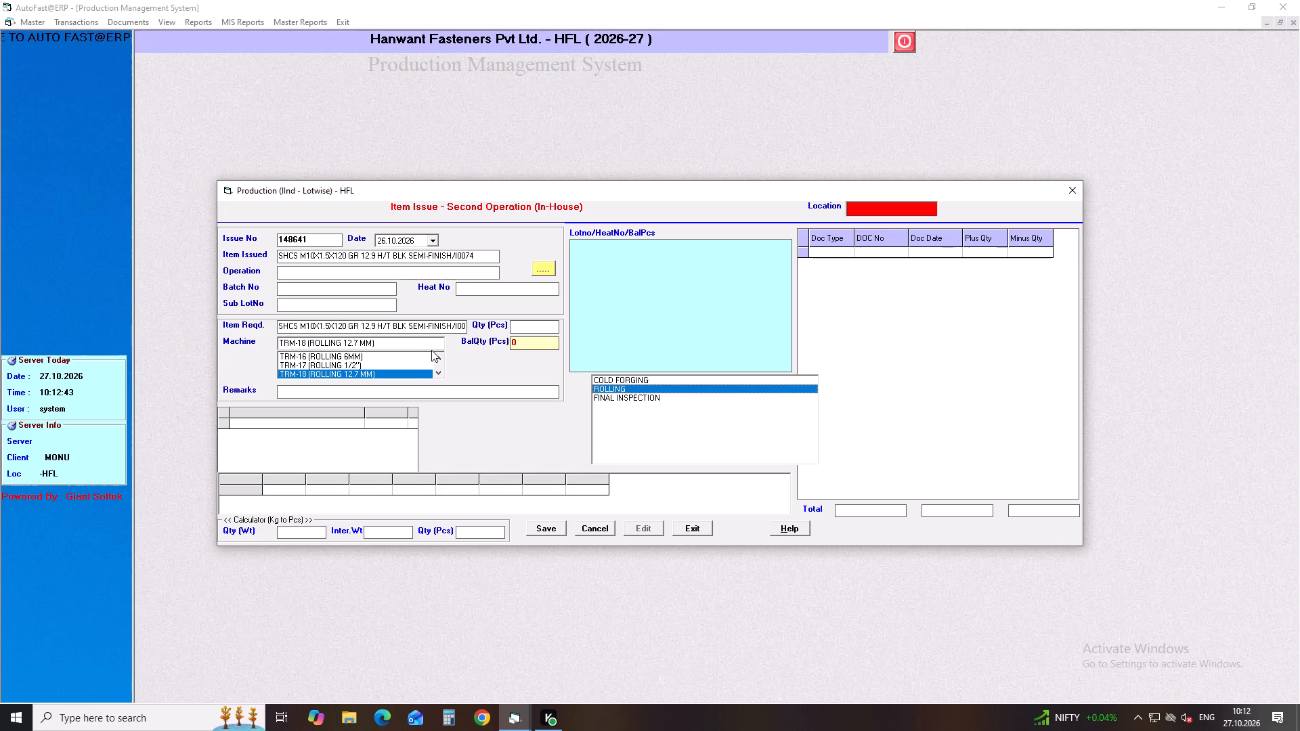
pyautogui.press('Return')
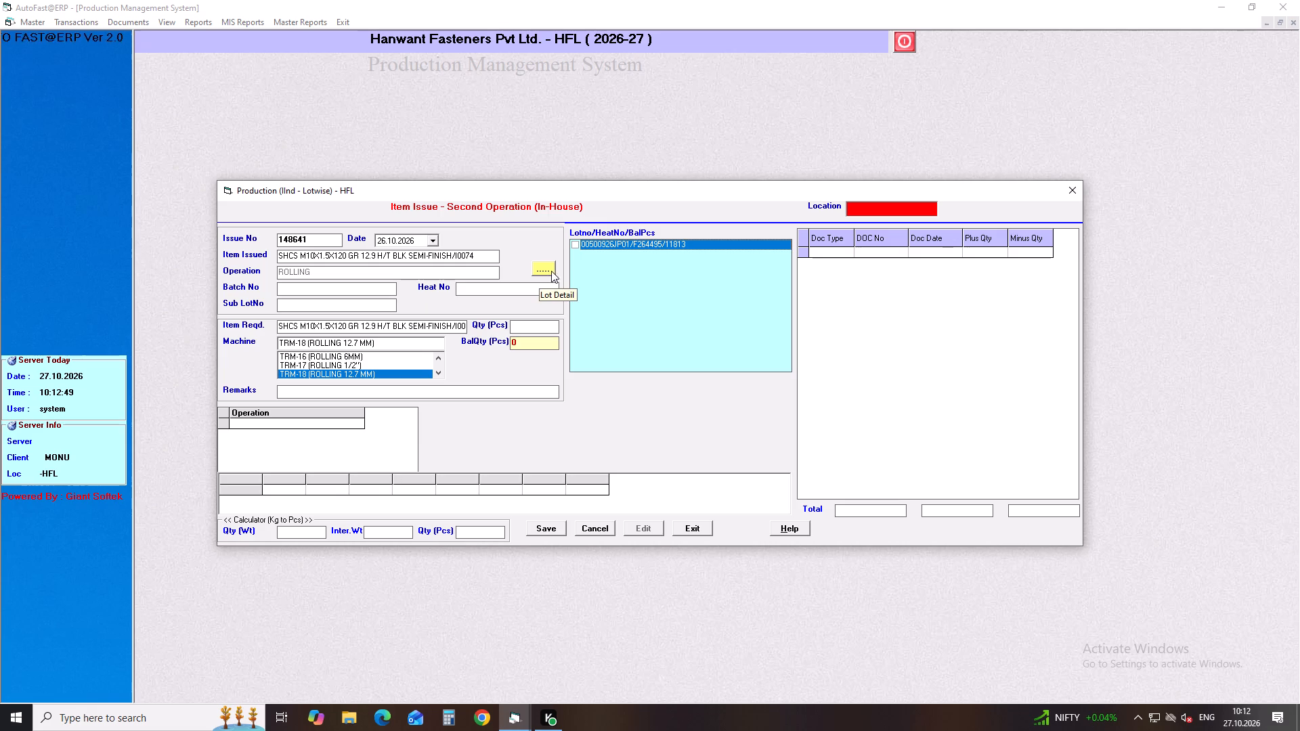
# Issue the full 11813 pcs of lot 00500926JP01 on machine TRM-18 (ROLLING 12.7 MM) and save the entry.
pyautogui.click(578, 244)
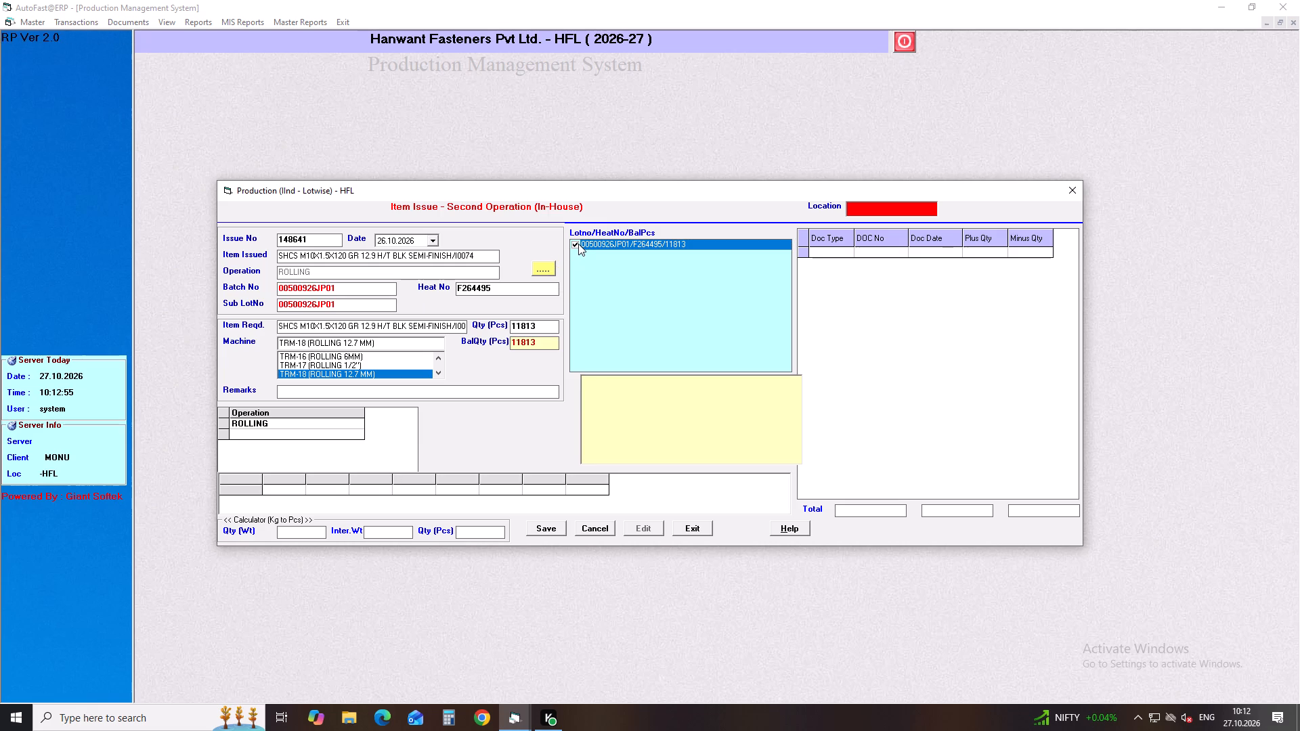
pyautogui.click(548, 328)
pyautogui.press('Return')
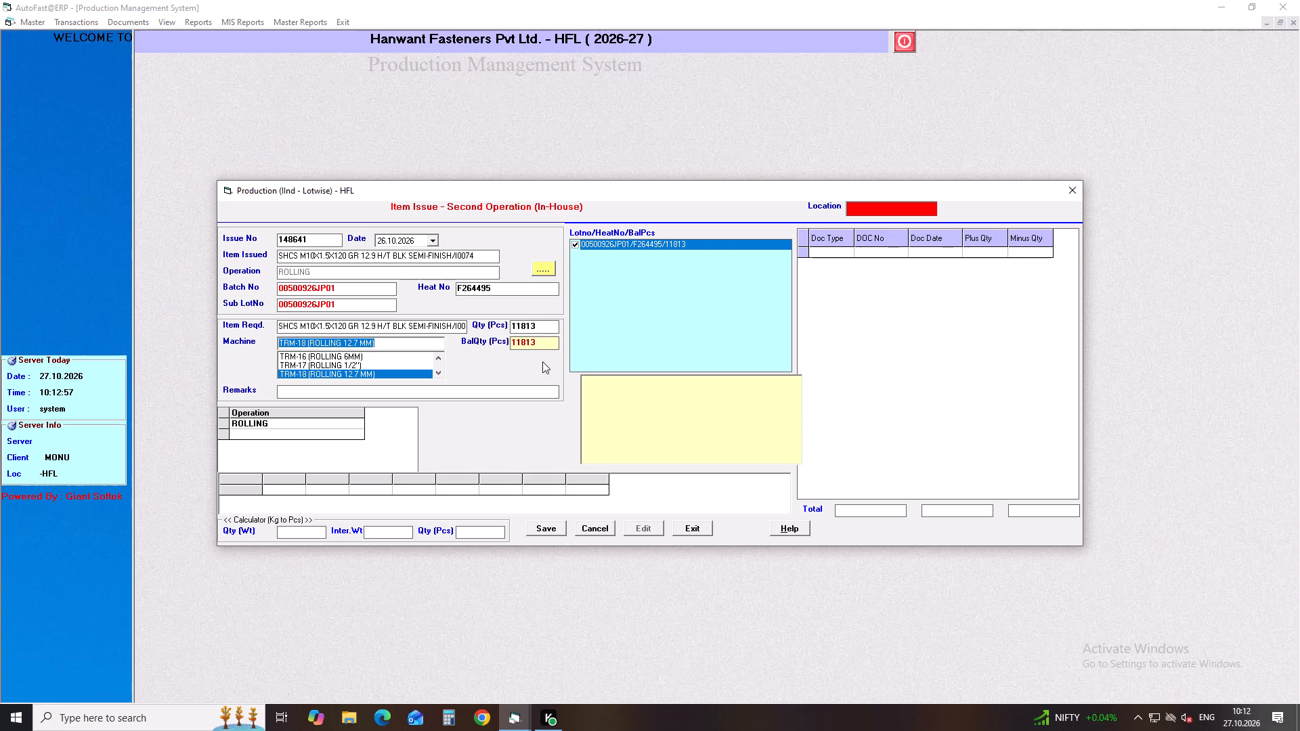
pyautogui.press('Return')
pyautogui.press('Return')
pyautogui.press('Return')
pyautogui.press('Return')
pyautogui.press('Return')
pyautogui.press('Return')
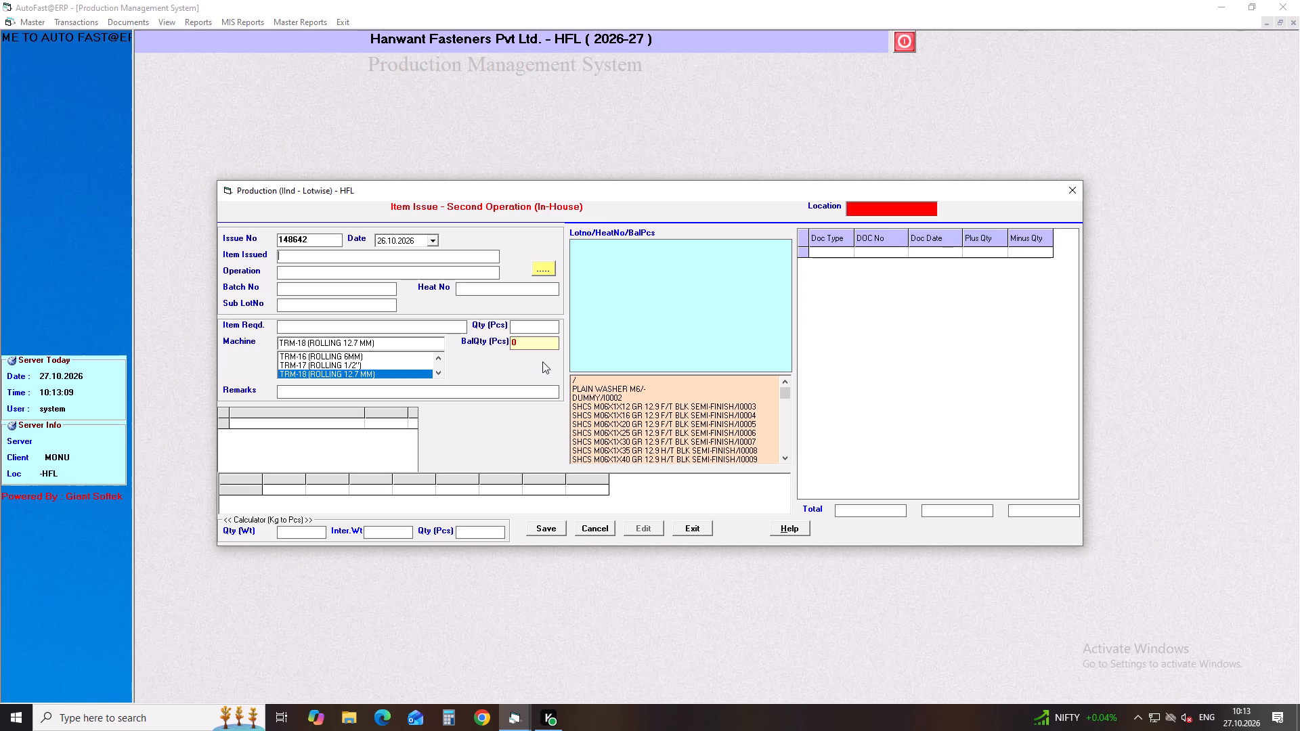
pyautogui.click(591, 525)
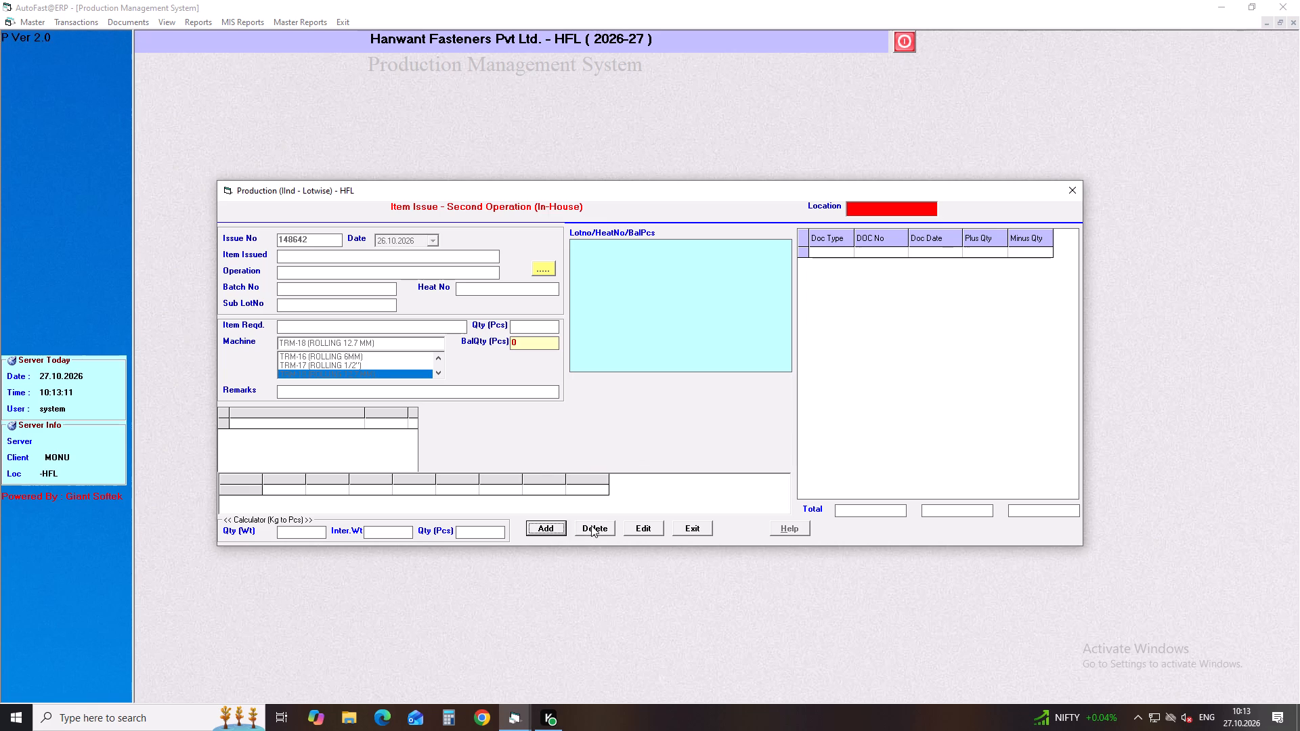
# Open issue 148640 for editing, change its machine to TRM-17 (ROLLING 1/2") and save the correction.
pyautogui.click(647, 531)
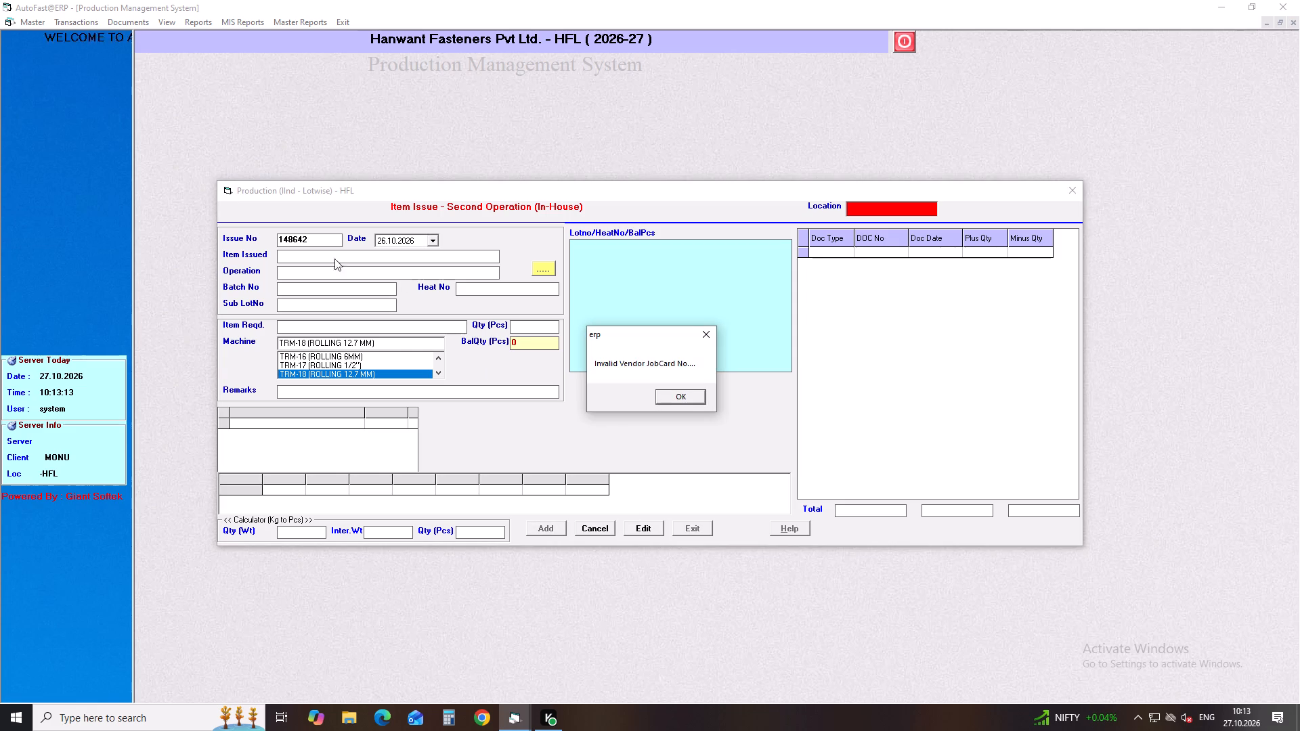
pyautogui.click(678, 400)
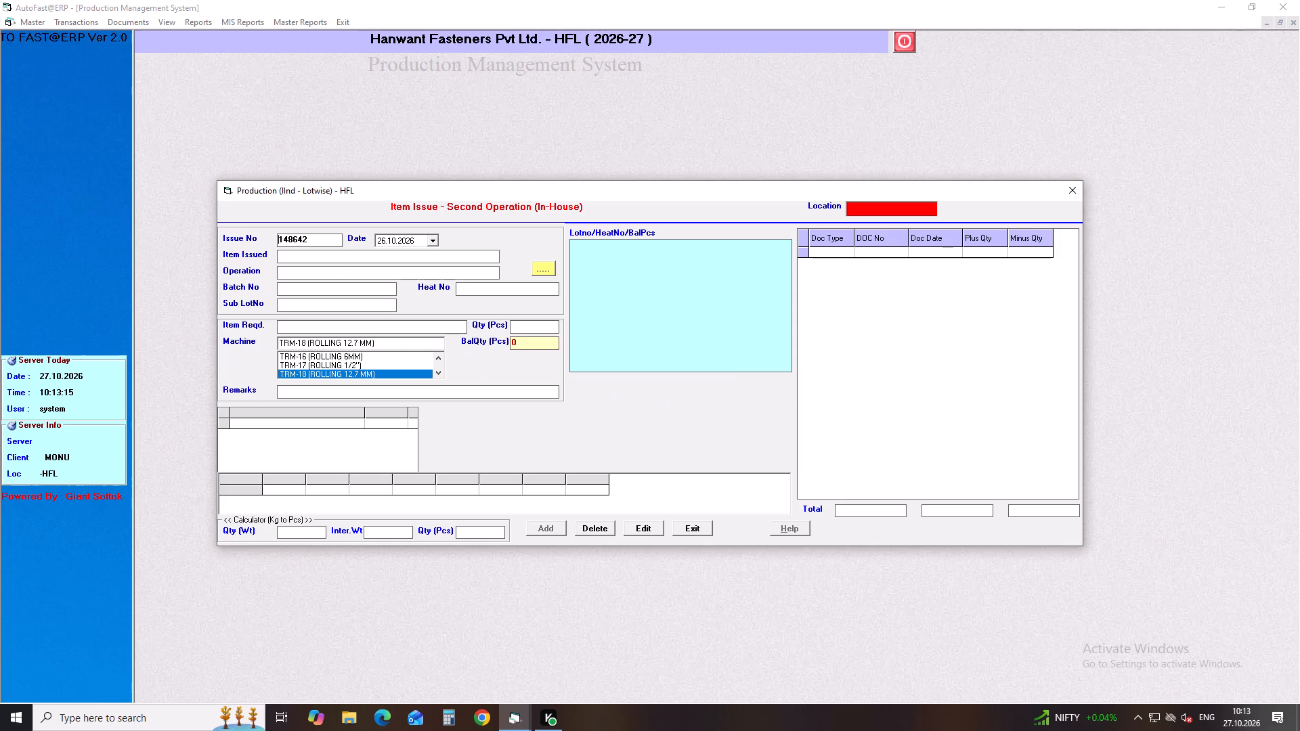
pyautogui.click(314, 243)
pyautogui.press('BackSpace')
pyautogui.press('0')
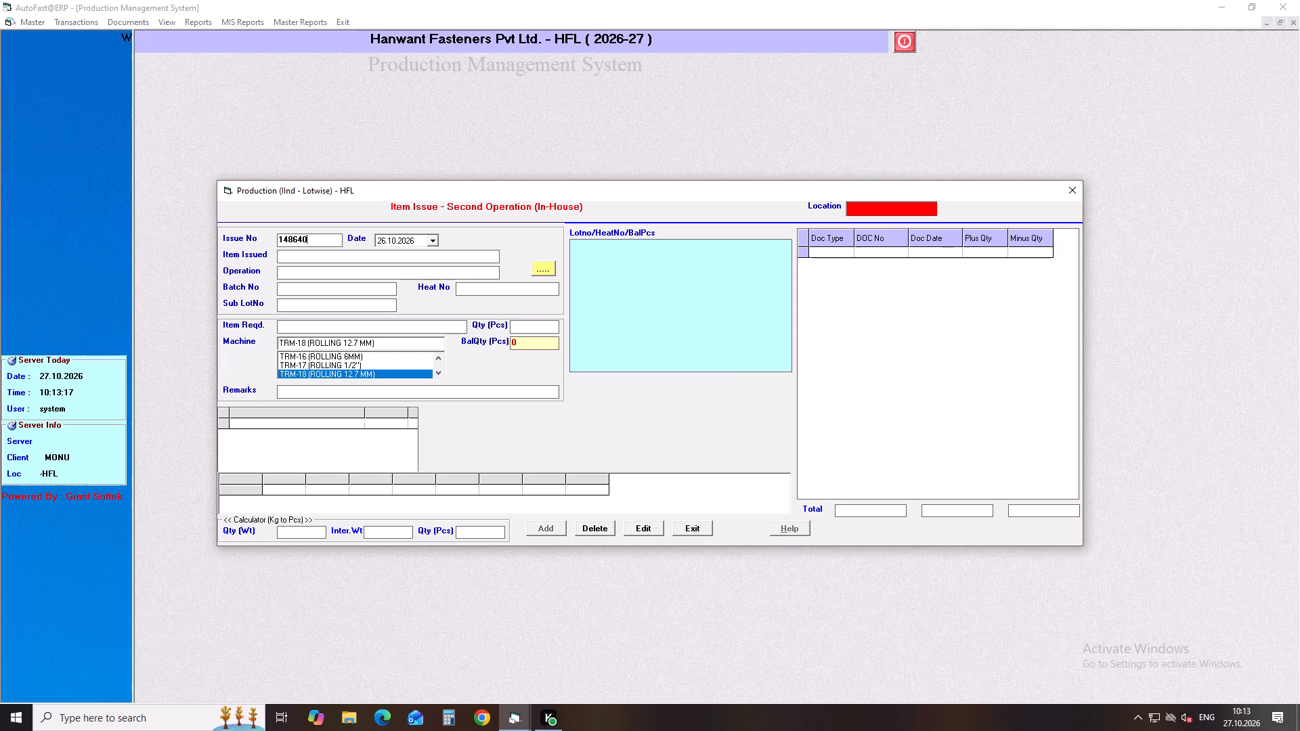
pyautogui.click(649, 529)
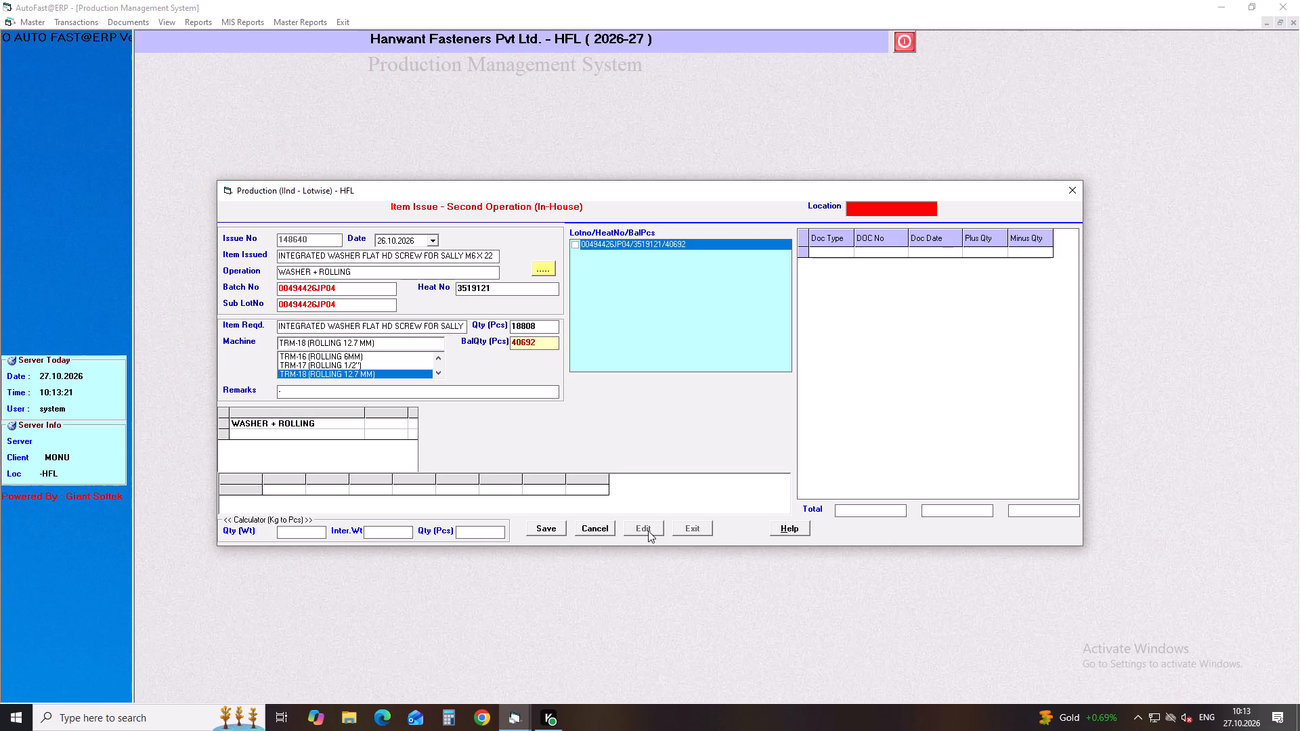
pyautogui.click(389, 340)
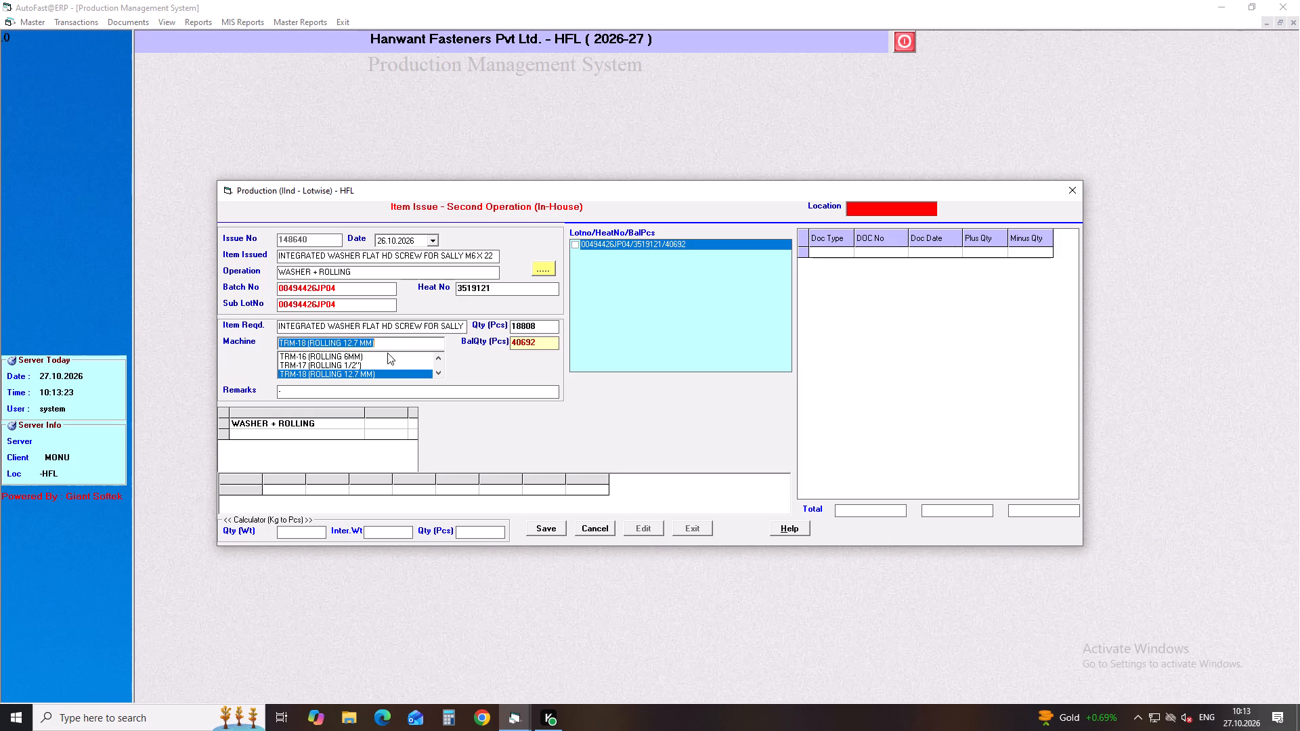
pyautogui.press('Up')
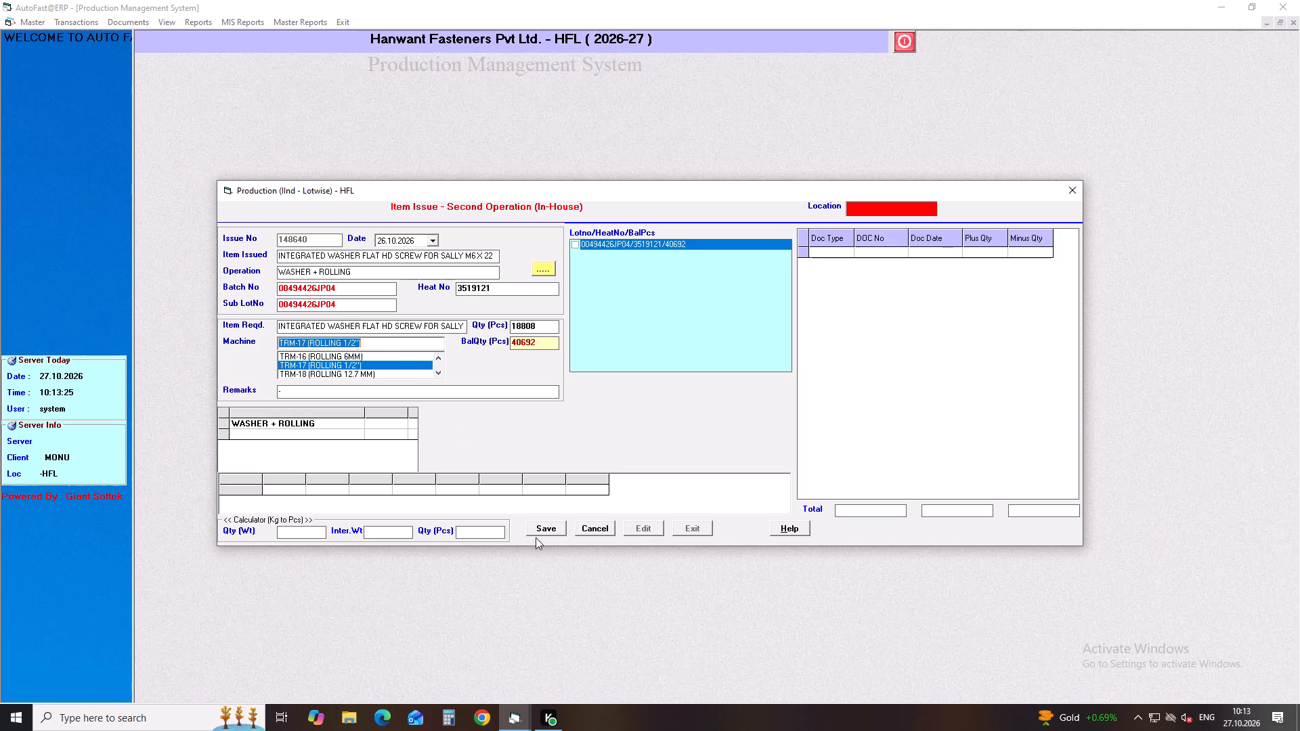
pyautogui.click(541, 530)
pyautogui.click(541, 530)
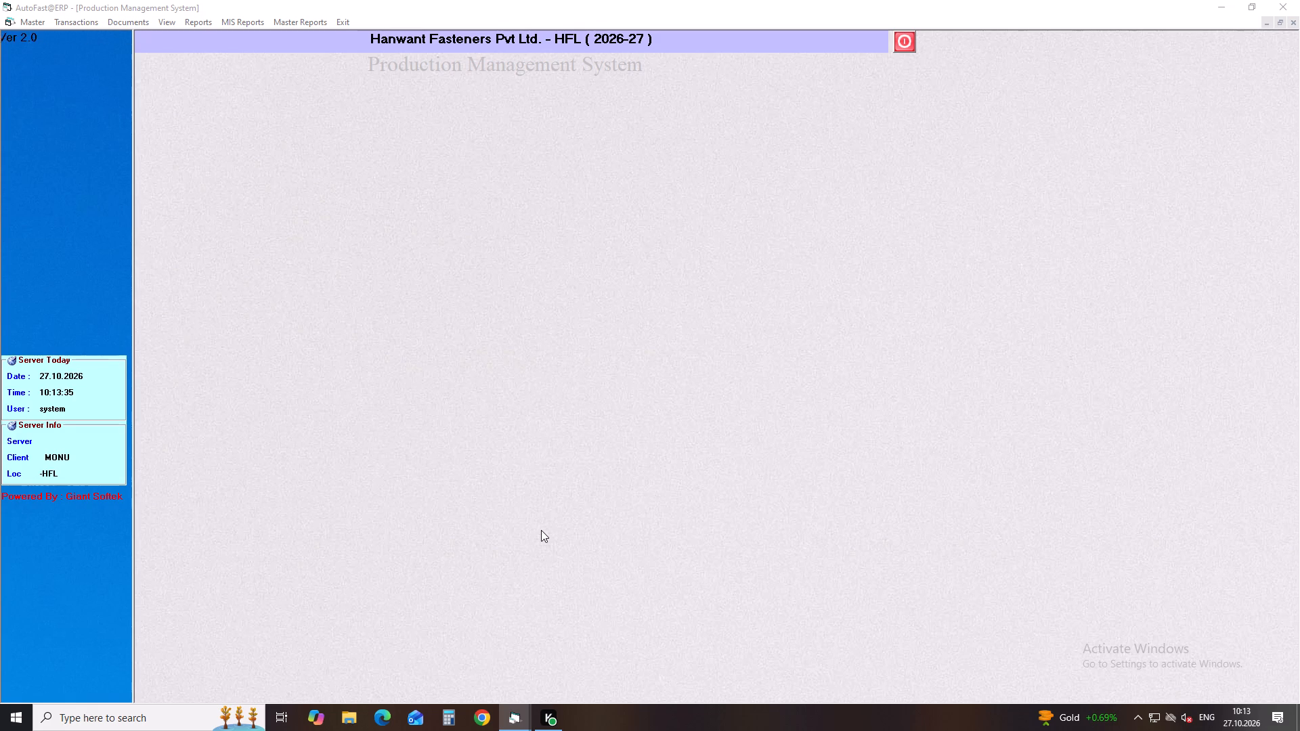
# Start a new second-operation item issue dated 26.10.2026 for the item SHCS M10X1.5X110 GR 12.9 H/T BLK SEMI-FINISH.
pyautogui.click(68, 24)
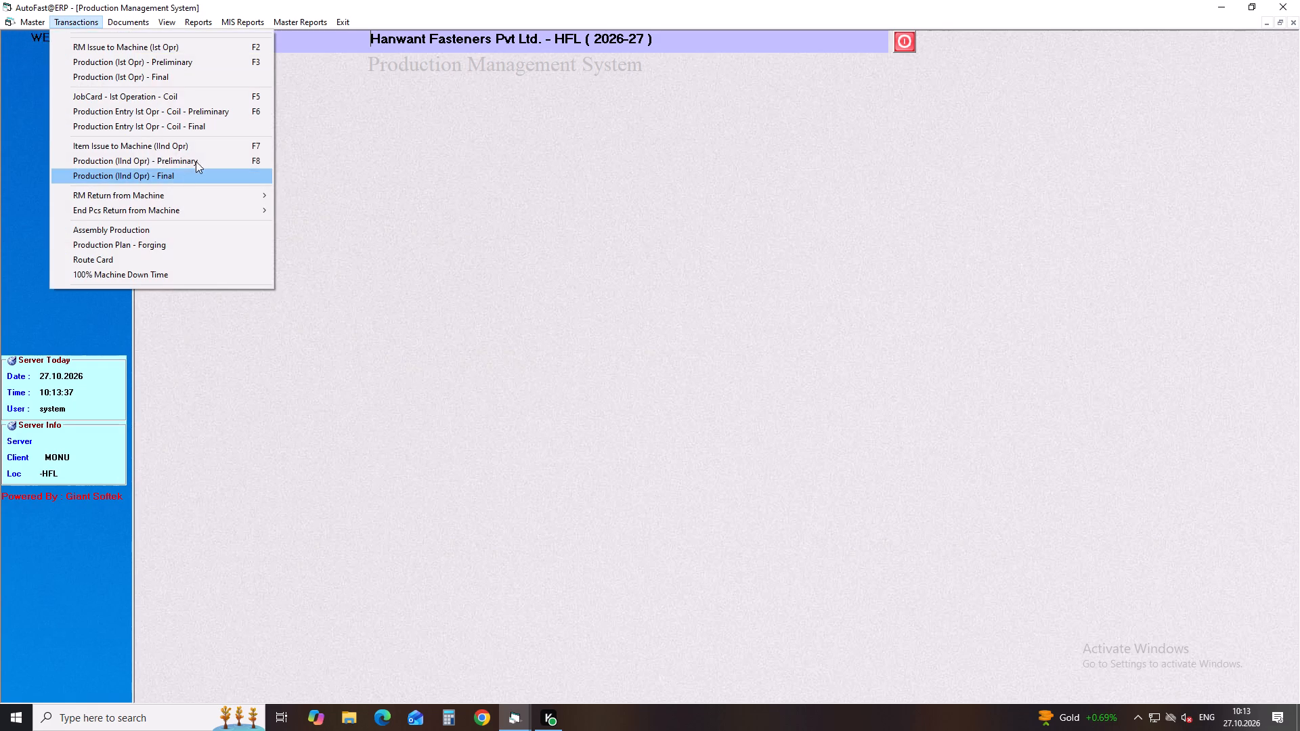
pyautogui.click(205, 148)
pyautogui.press('Return')
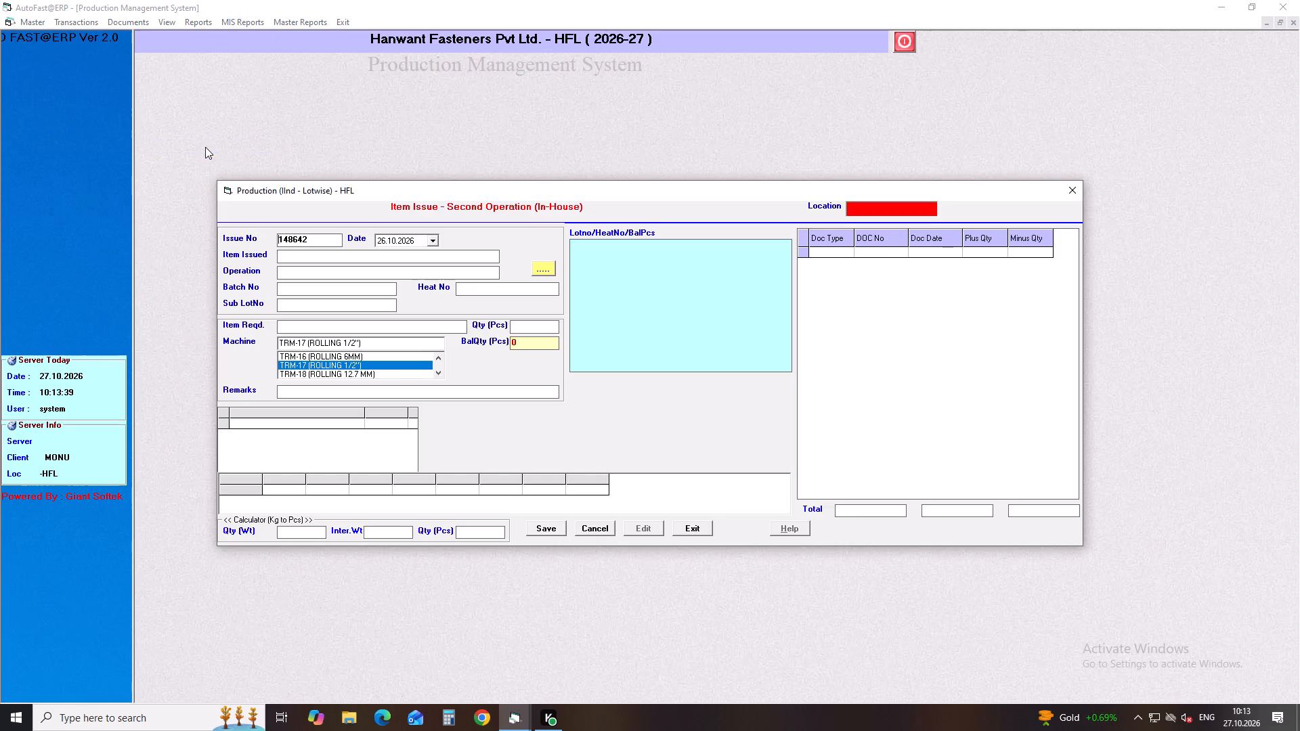
pyautogui.press('Return')
pyautogui.press('Return')
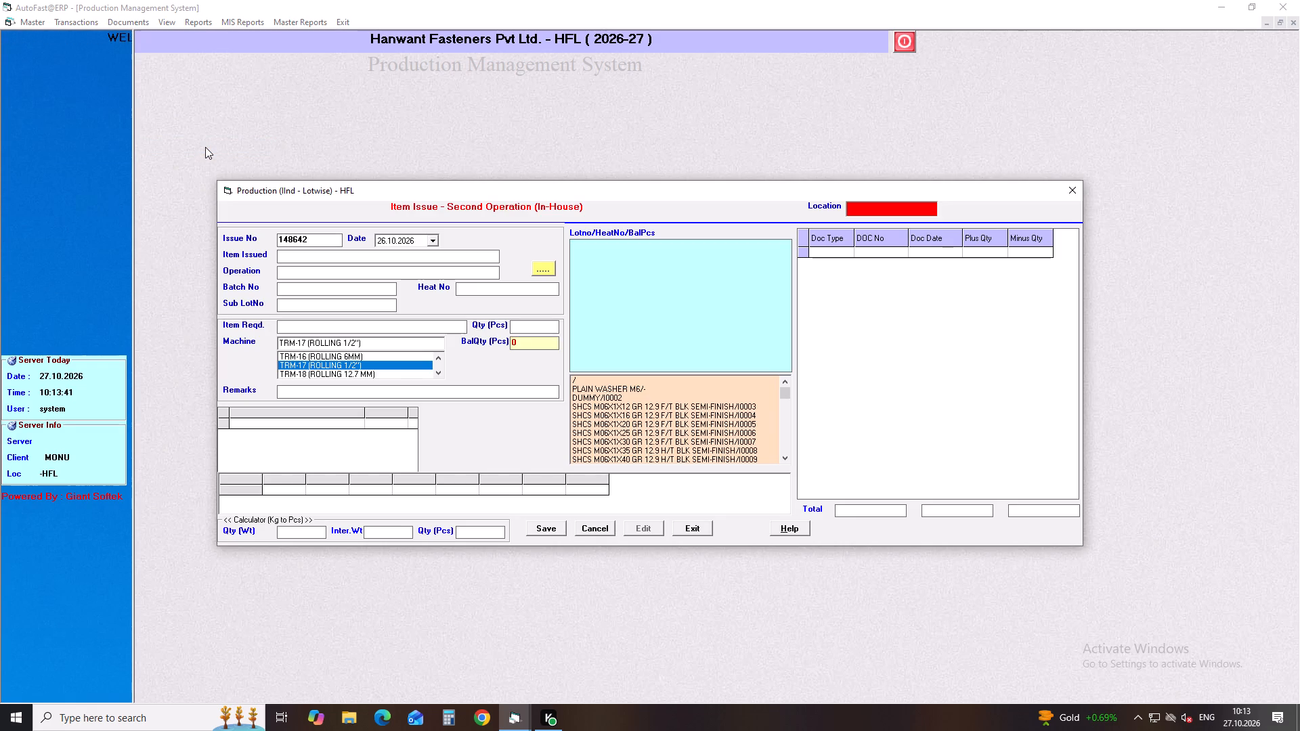
pyautogui.write('SHCS')
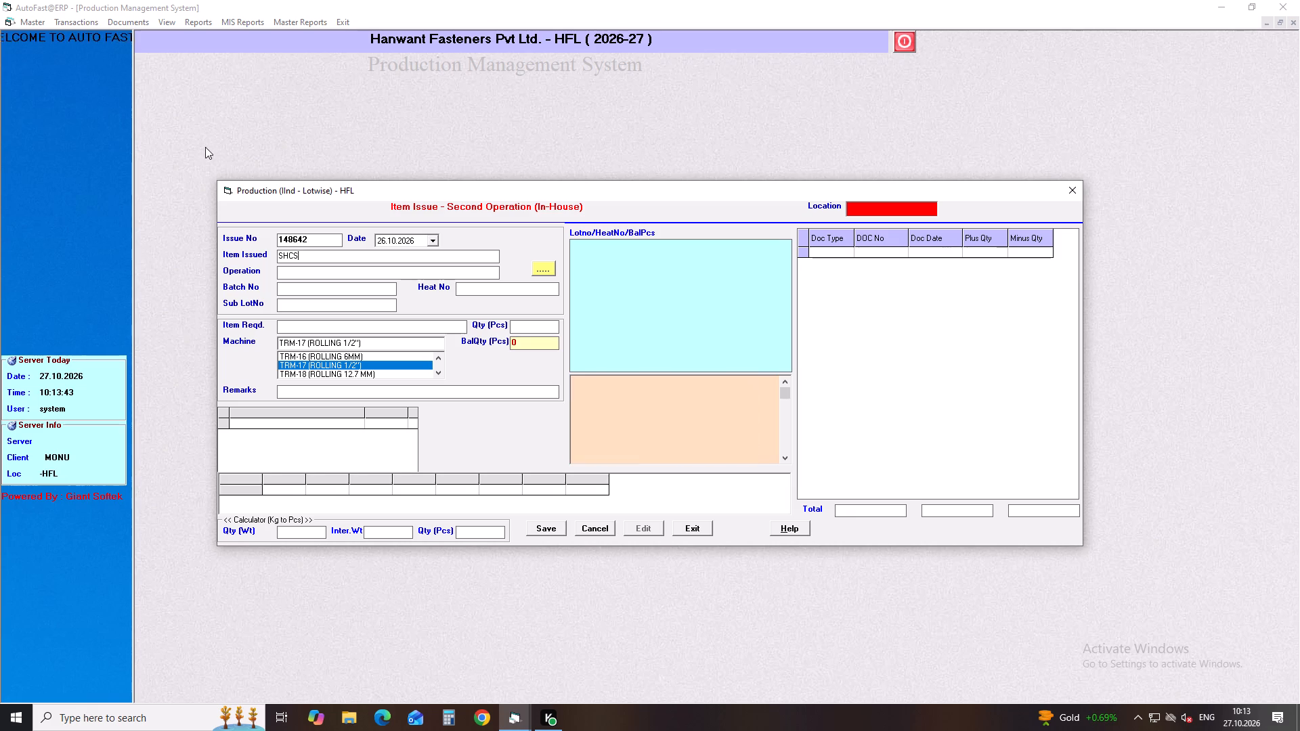
pyautogui.press('space')
pyautogui.write('M10')
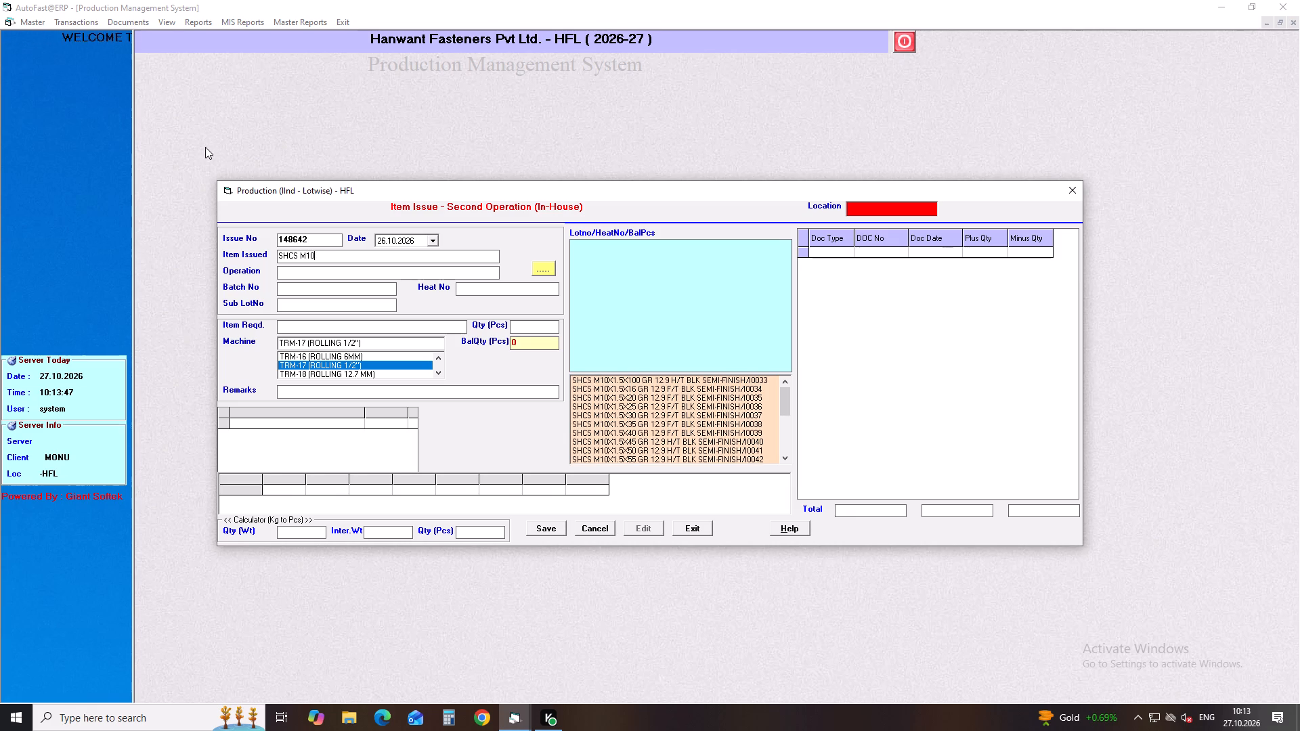
pyautogui.press('Down')
pyautogui.press('Down')
pyautogui.press('Down')
pyautogui.press('Down')
pyautogui.press('Down')
pyautogui.press('Down')
pyautogui.press('Down')
pyautogui.press('Down')
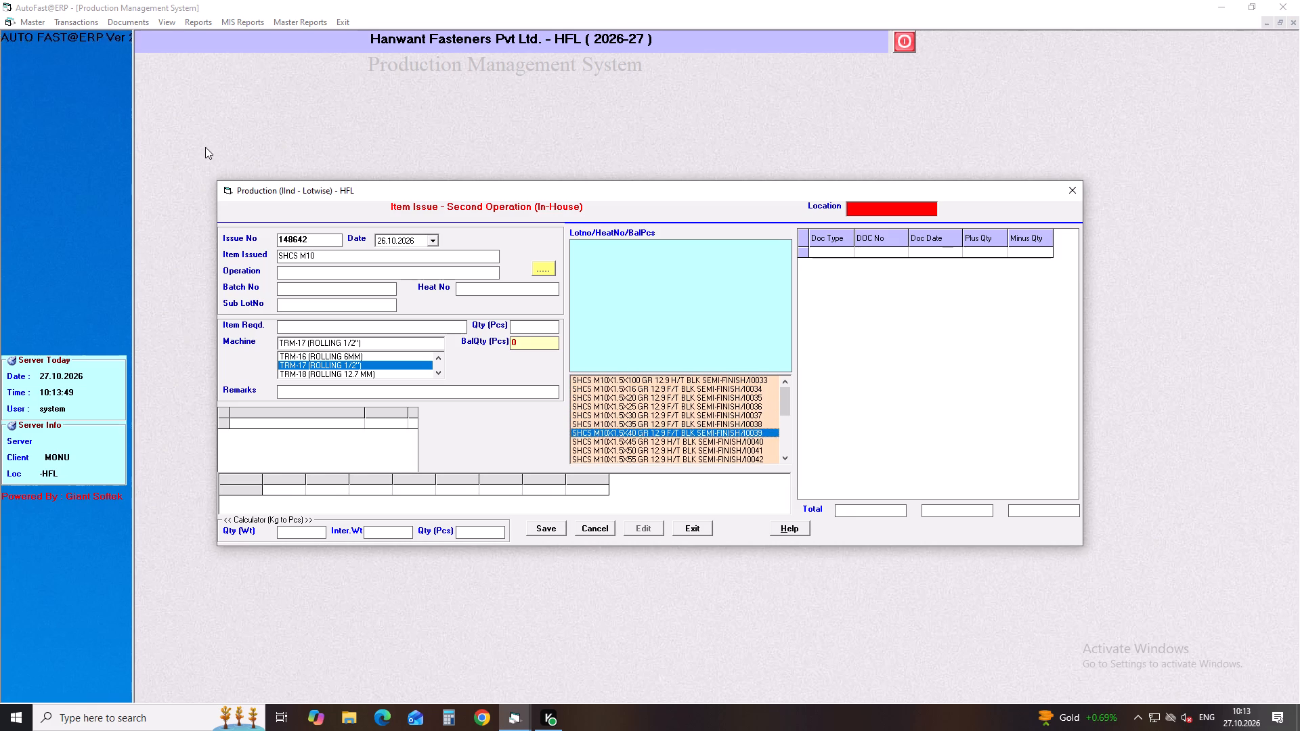
pyautogui.press('Down')
pyautogui.press('Down')
pyautogui.press('Down')
pyautogui.press('Down')
pyautogui.press('Down')
pyautogui.press('Down')
pyautogui.press('Down')
pyautogui.press('Down')
pyautogui.press('Down')
pyautogui.press('Down')
pyautogui.press('Down')
pyautogui.press('Down')
pyautogui.press('Down')
pyautogui.press('Down')
pyautogui.press('Down')
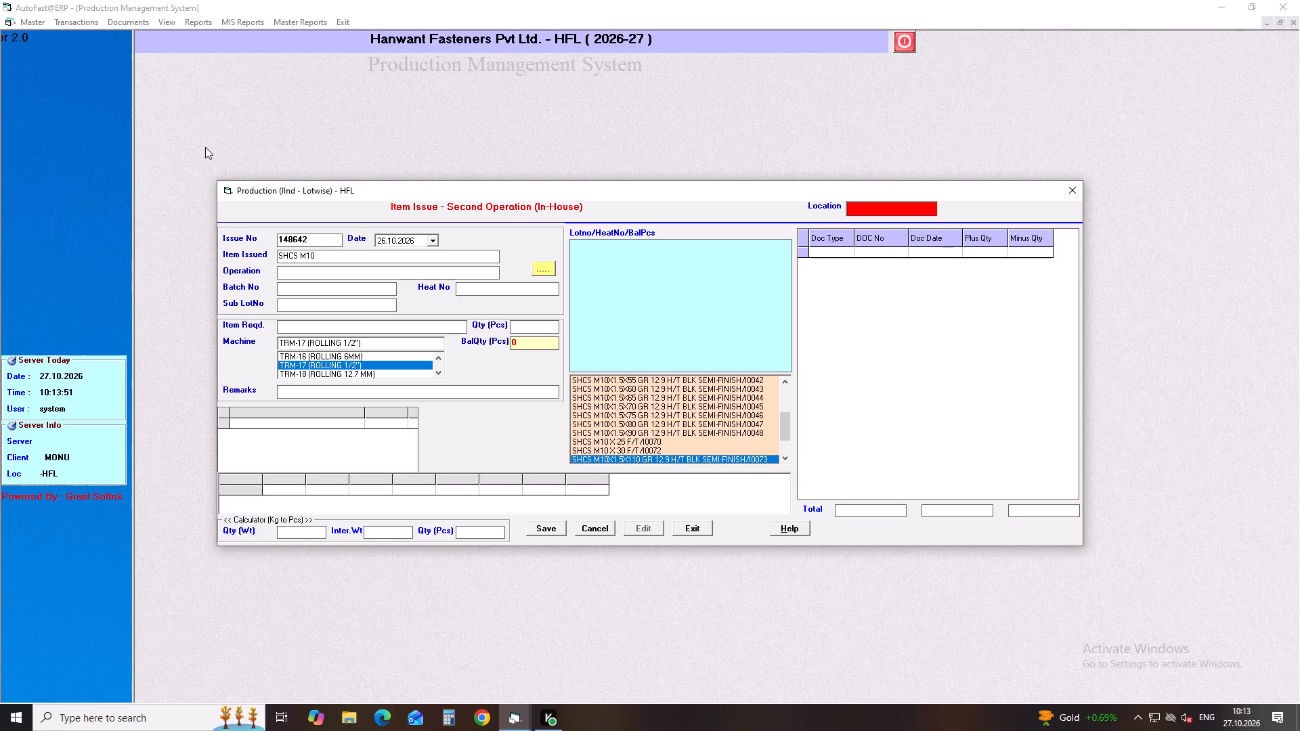
pyautogui.press('Return')
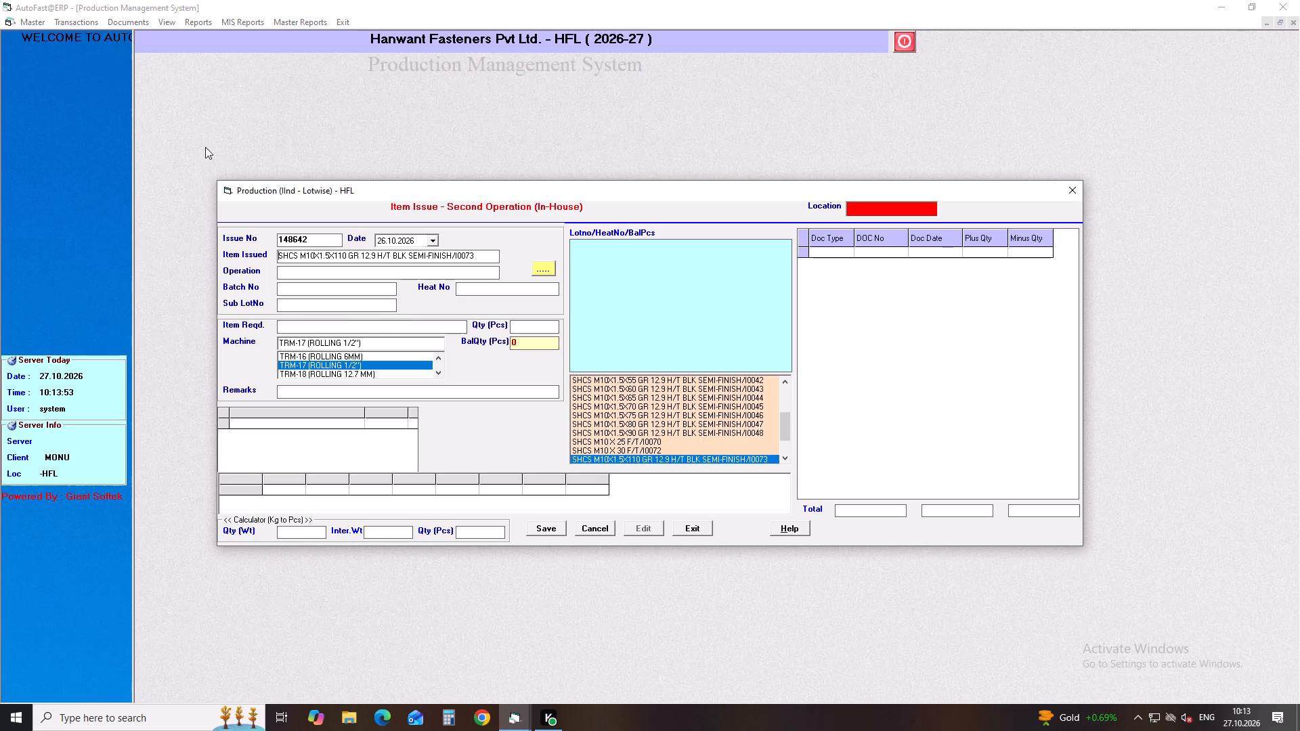
# Choose the ROLLING operation for the SHCS M10X1.5X110 GR 12.9 H/T BLK SEMI-FINISH item.
pyautogui.press('Return')
pyautogui.press('Down')
pyautogui.press('Down')
pyautogui.press('Down')
pyautogui.press('Return')
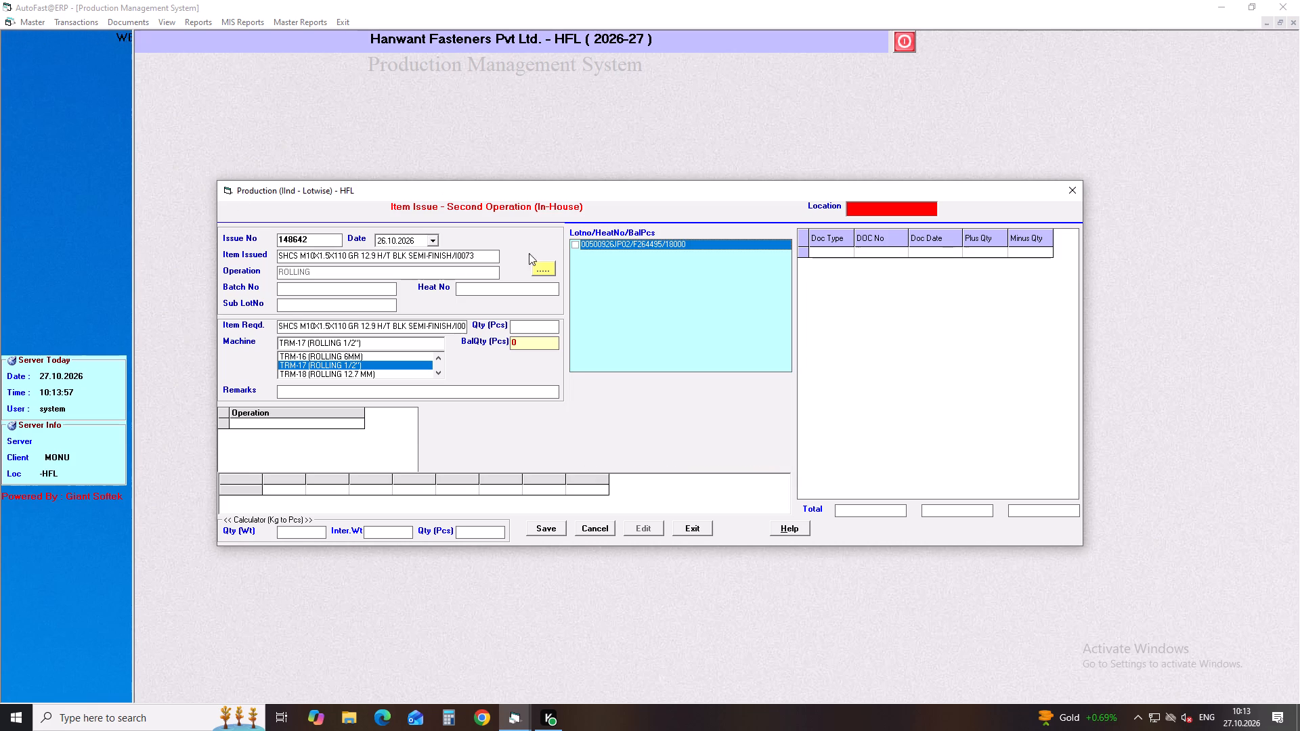
# Issue 8139 pcs of lot 00500926JP02 on machine TRM-18 (ROLLING 12.7 MM) and save the entry.
pyautogui.click(575, 246)
pyautogui.moveTo(545, 324); pyautogui.dragTo(476, 334)
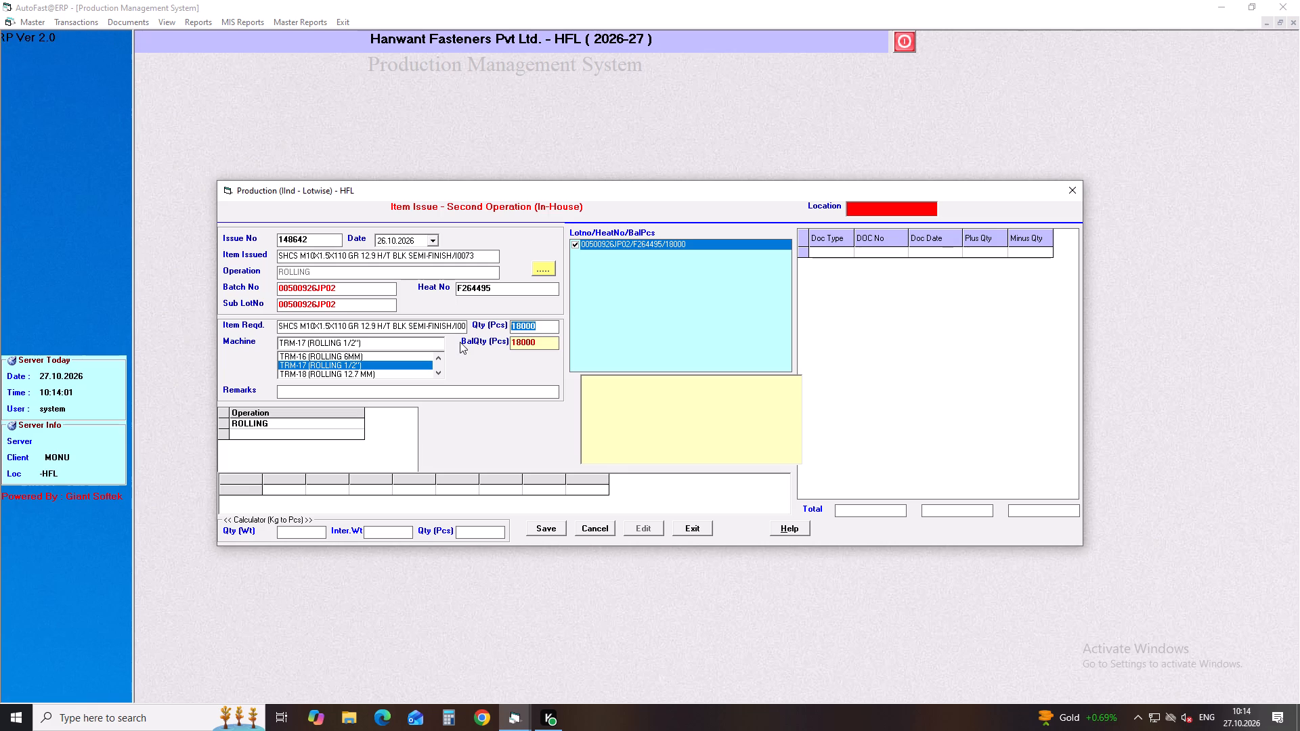
pyautogui.write('8139')
pyautogui.press('Return')
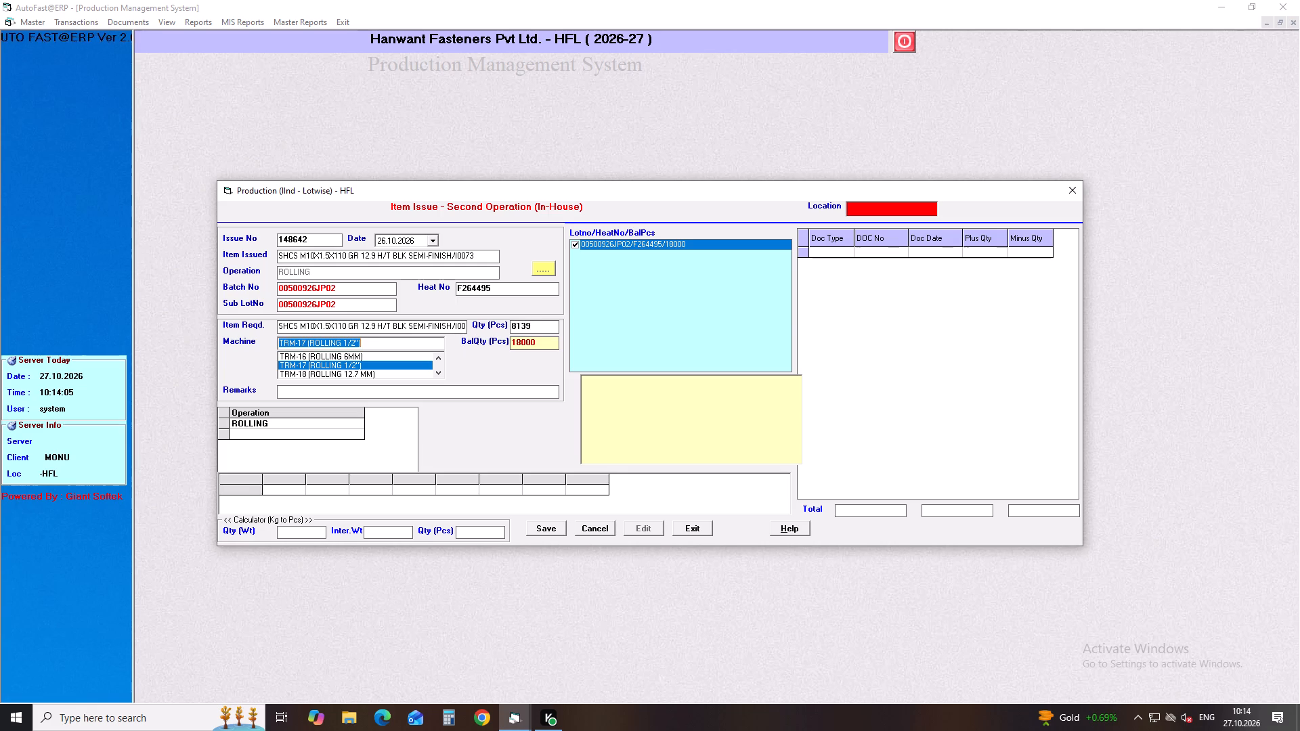
pyautogui.press('Down')
pyautogui.press('Return')
pyautogui.press('Return')
pyautogui.press('Return')
pyautogui.press('Return')
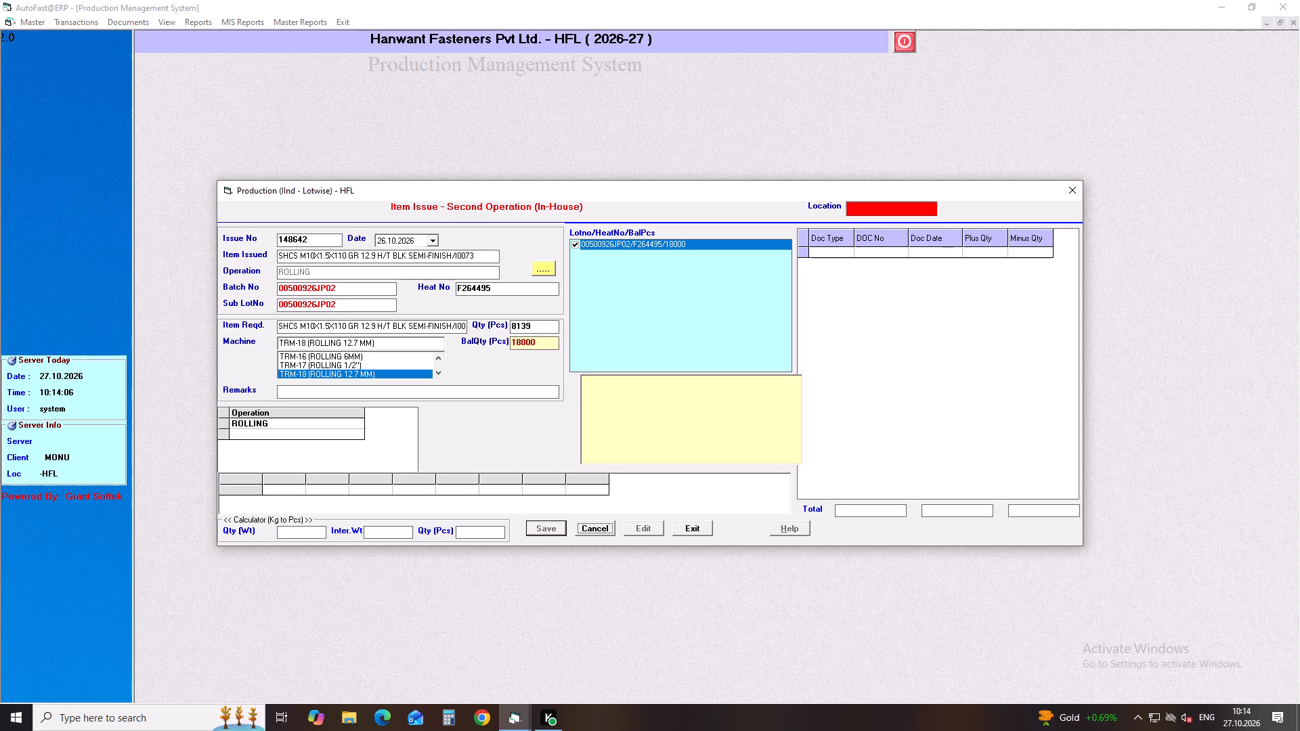
pyautogui.press('Return')
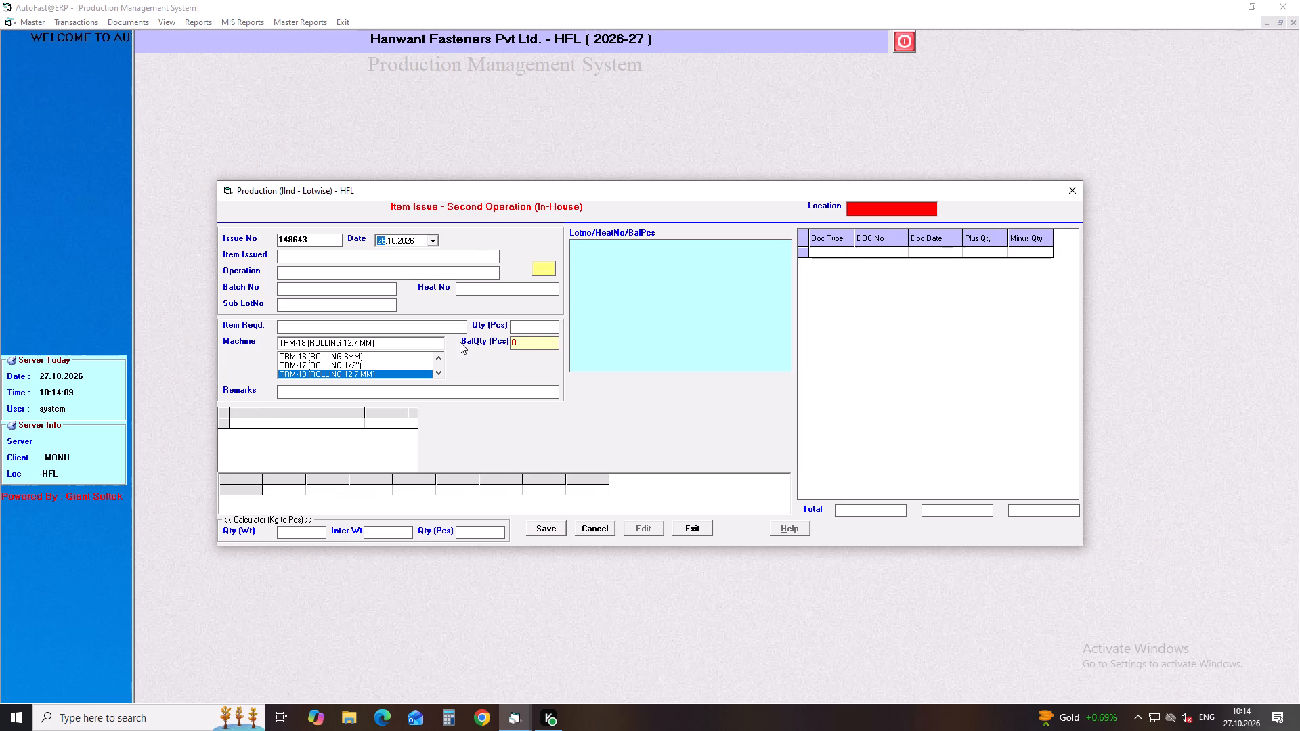
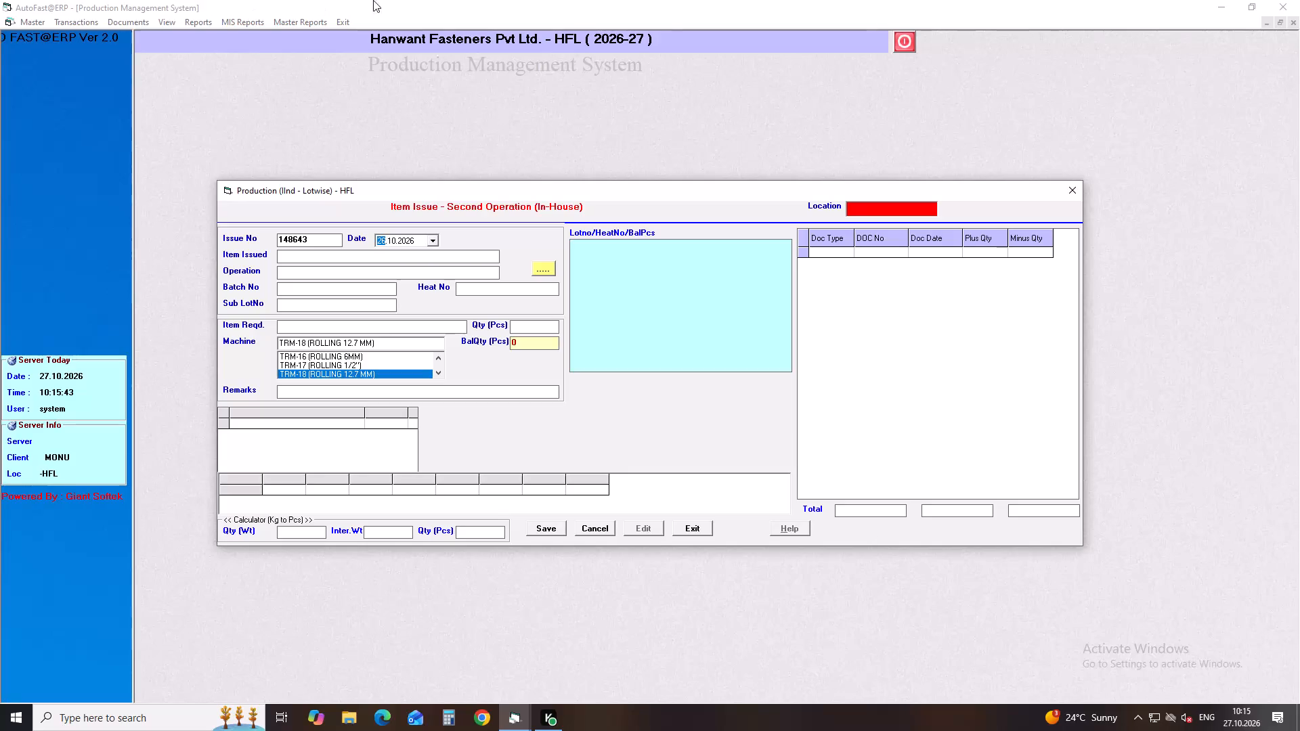
# Close the second-operation item issue form and exit the Production Management System to the modules menu.
pyautogui.click(1079, 185)
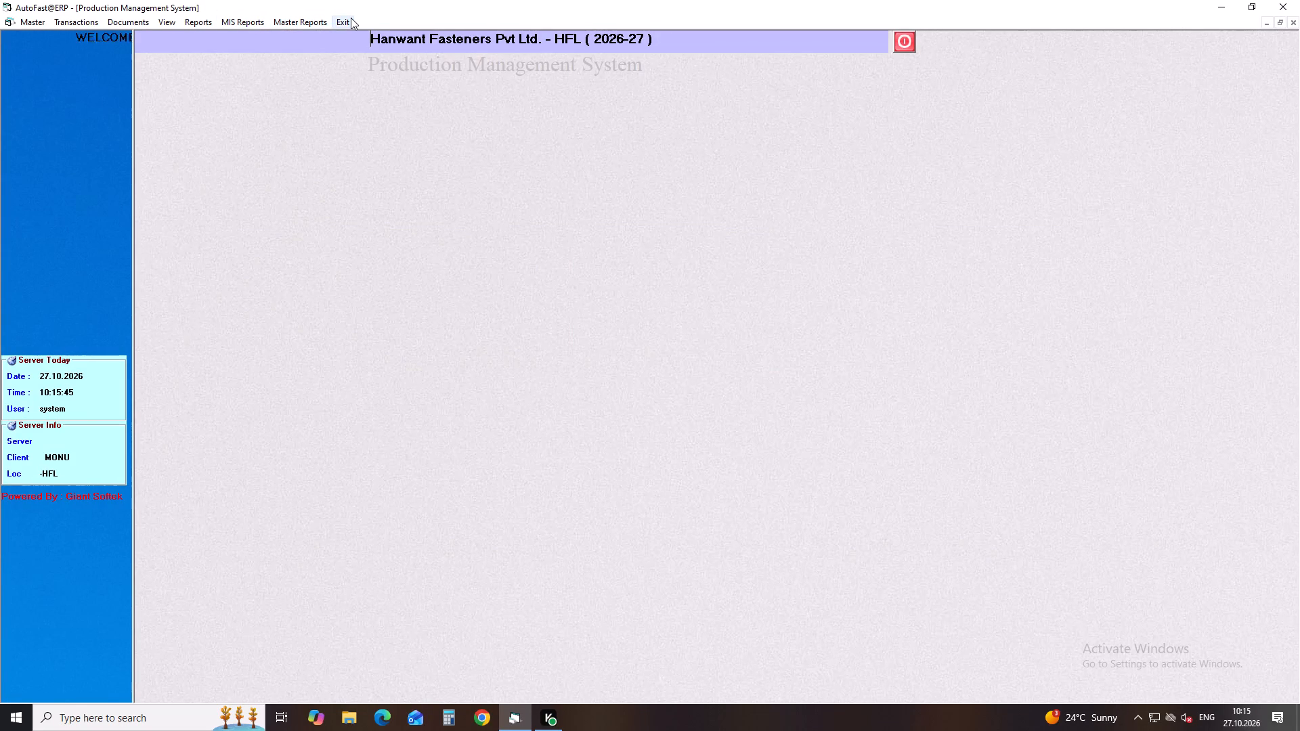
pyautogui.click(351, 18)
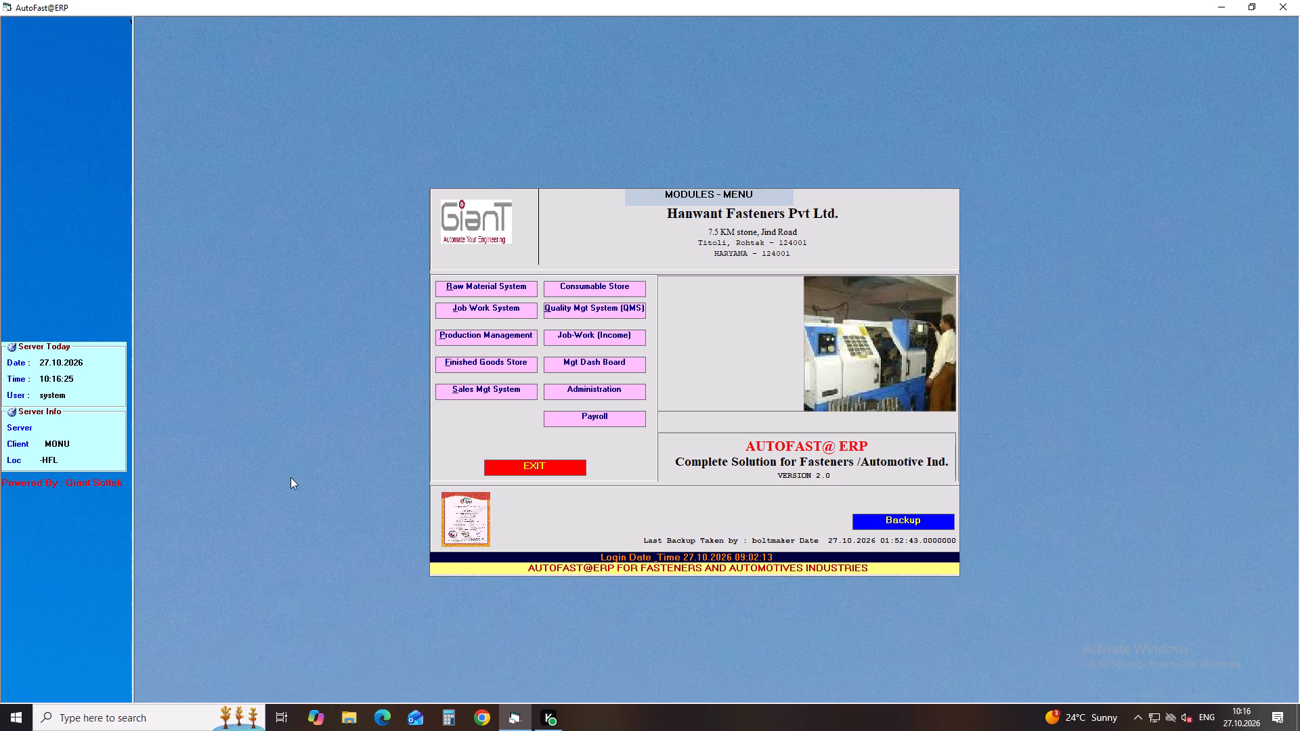